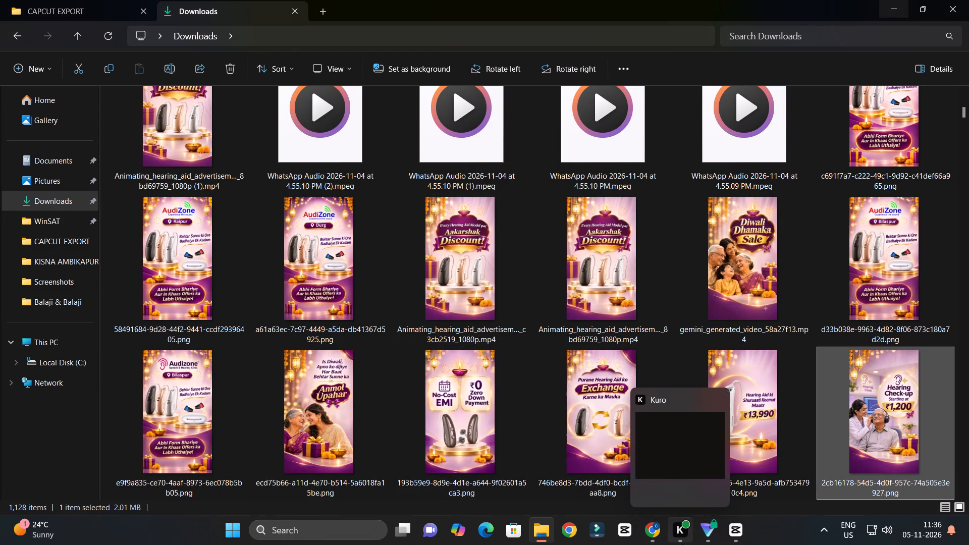
{"action": "left_click", "coordinate": [737, 535]}
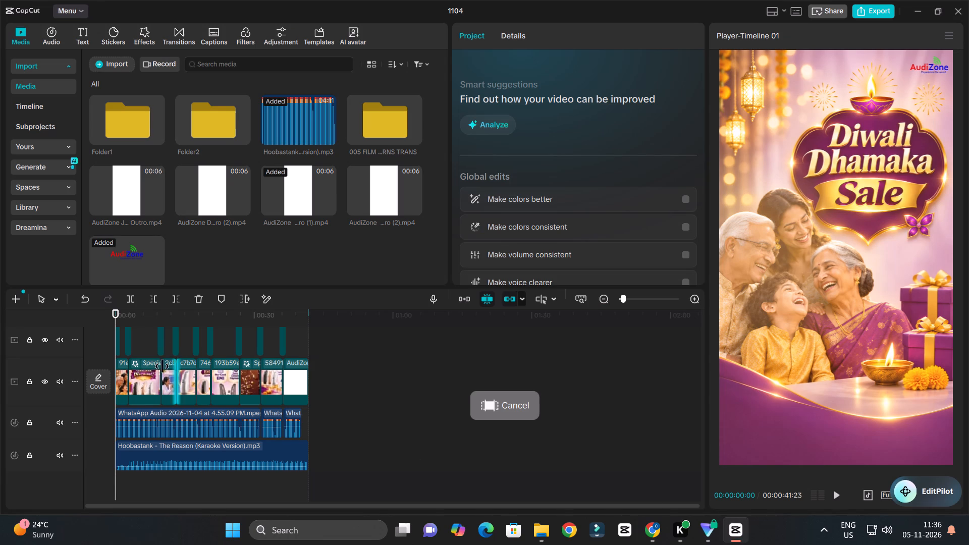
{"action": "left_click_drag", "start_coordinate": [165, 318], "coordinate": [25, 352]}
{"action": "key", "text": "space"}
{"action": "scroll", "coordinate": [354, 417], "scroll_direction": "up", "scroll_amount": 4, "text": "ctrl"}
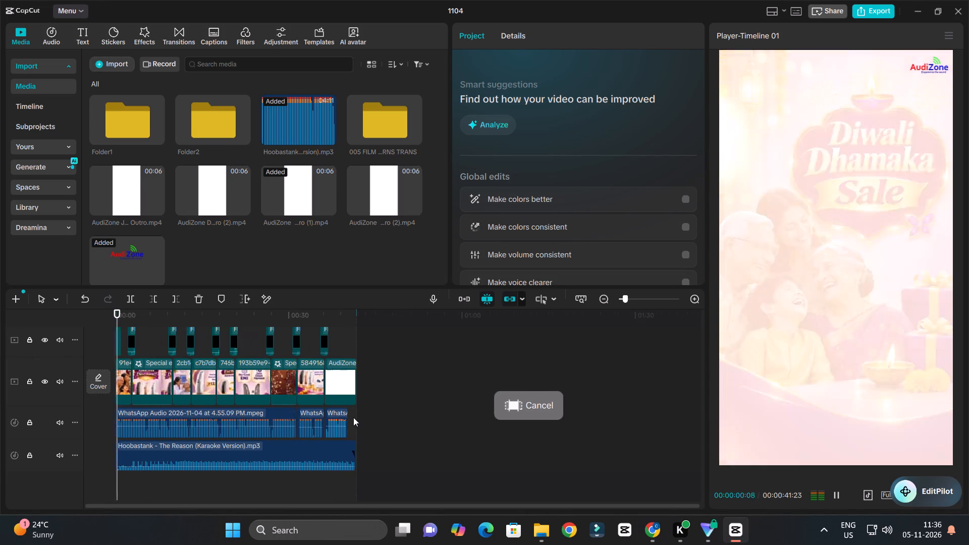
{"action": "scroll", "coordinate": [353, 417], "scroll_direction": "up", "scroll_amount": 5, "text": "ctrl"}
{"action": "key", "text": "space"}
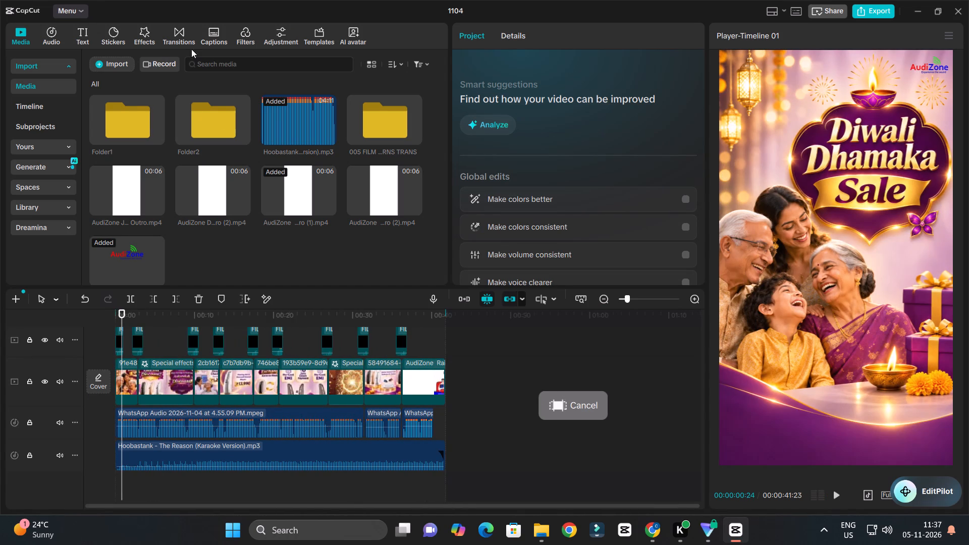
Create a new folder in the project's media library.
{"action": "right_click", "coordinate": [220, 277]}
{"action": "left_click", "coordinate": [253, 285]}
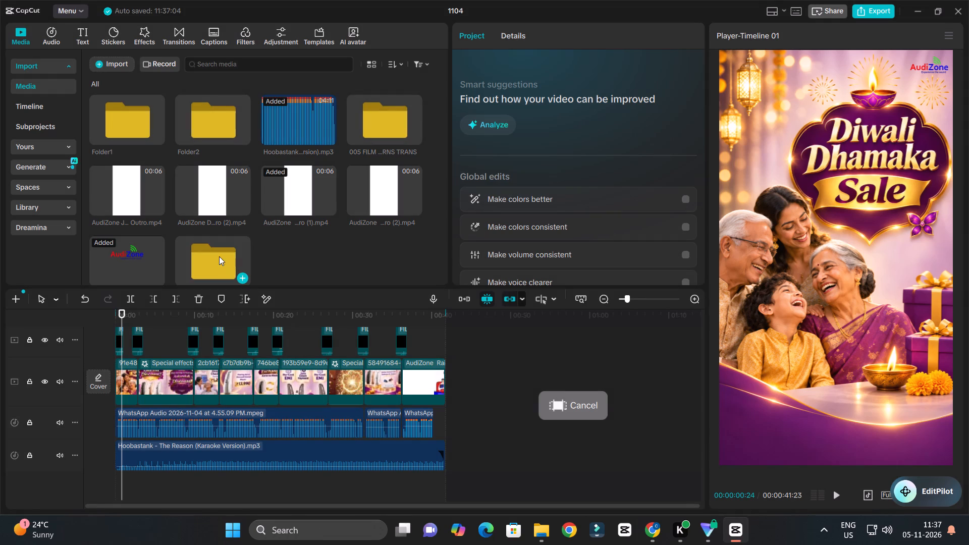
Import the saved poster PNG and the ElevenLabs voice-over from Downloads into the new media folder.
{"action": "double_click", "coordinate": [219, 256]}
{"action": "left_click", "coordinate": [177, 140]}
{"action": "left_click", "coordinate": [228, 159]}
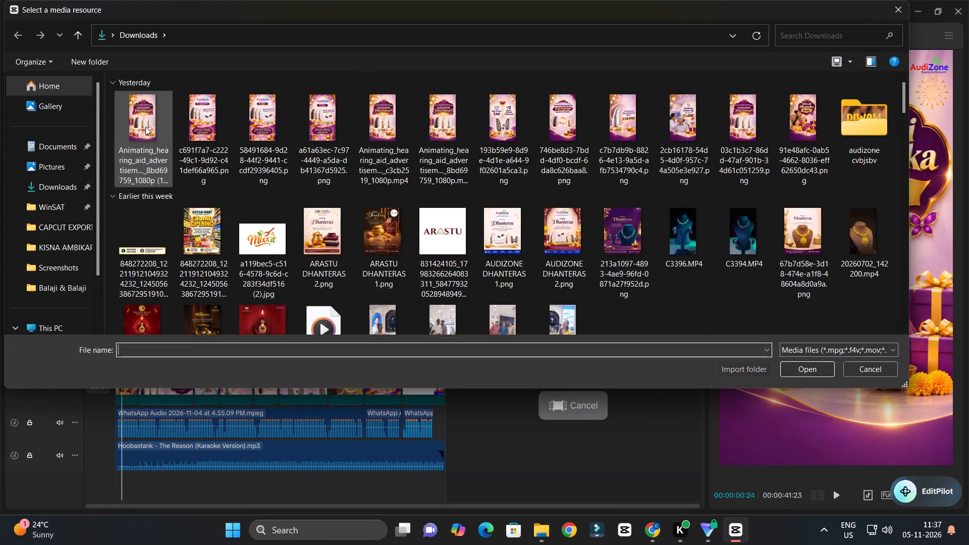
{"action": "left_click", "coordinate": [139, 116]}
{"action": "left_click", "coordinate": [207, 141], "text": "ctrl"}
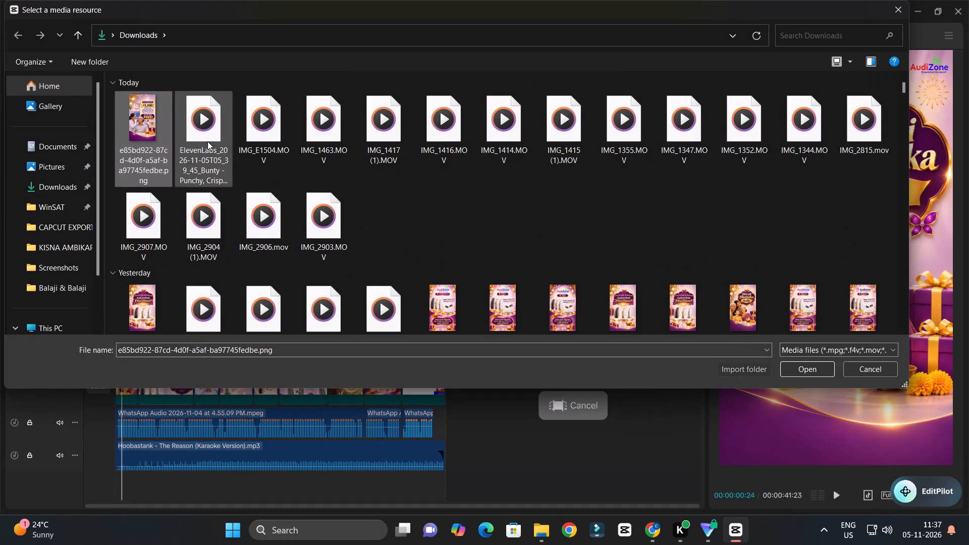
{"action": "left_click", "coordinate": [813, 373]}
{"action": "left_click", "coordinate": [198, 188]}
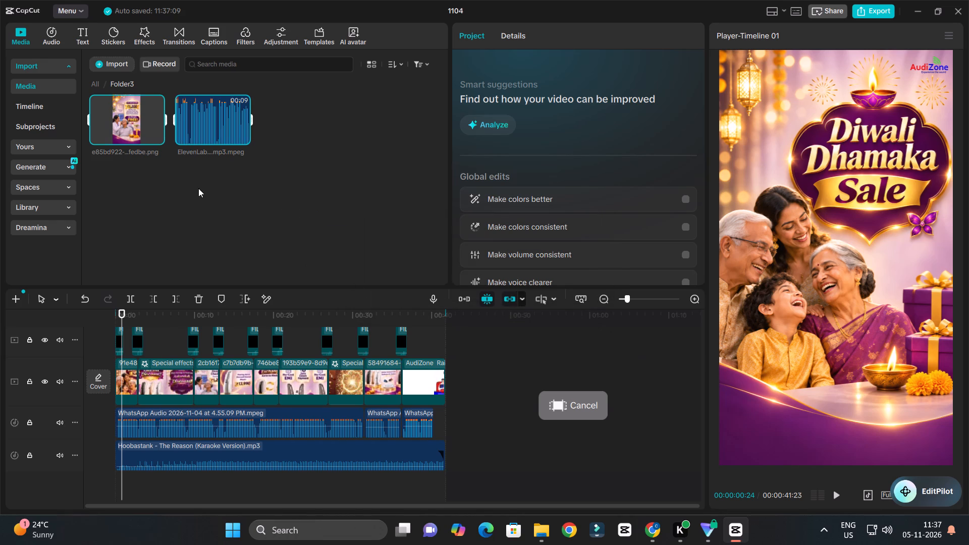
Preview the imported ElevenLabs voice-over clip.
{"action": "double_click", "coordinate": [201, 121]}
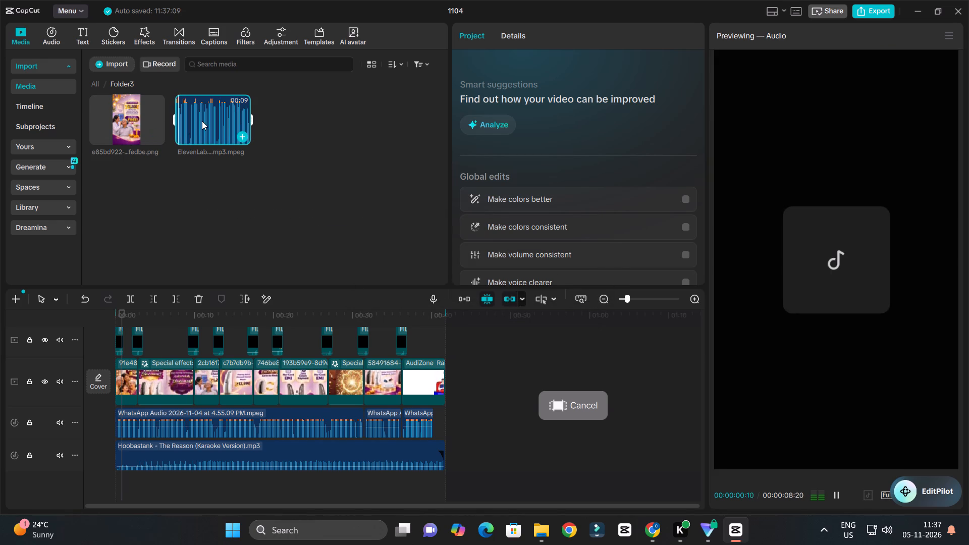
Play the timeline from the Aakarshak Discount scene into the hearing check-up scene to locate the matching voice-over line.
{"action": "left_click", "coordinate": [143, 318]}
{"action": "left_click_drag", "start_coordinate": [159, 318], "coordinate": [159, 324]}
{"action": "left_click", "coordinate": [159, 354]}
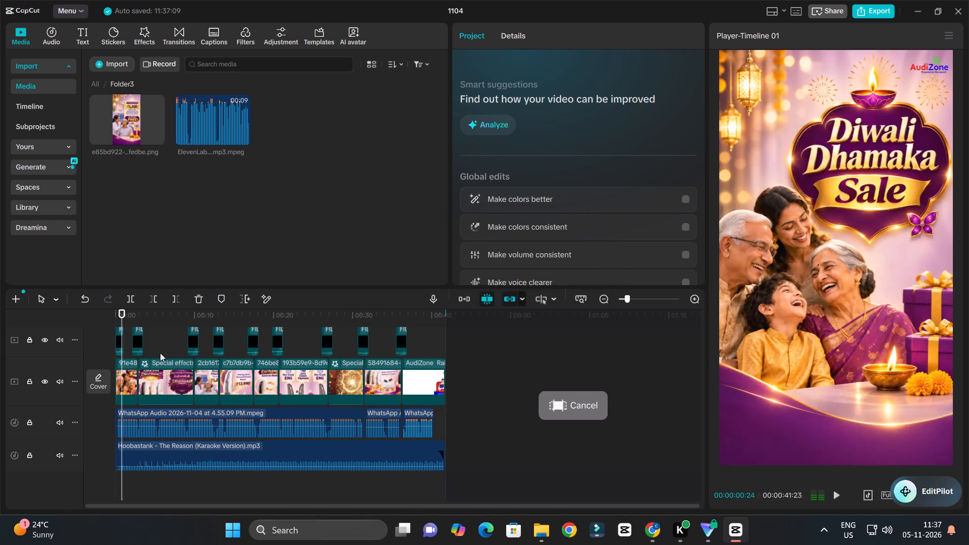
{"action": "key", "text": "space"}
{"action": "scroll", "coordinate": [174, 346], "scroll_direction": "up", "scroll_amount": 9, "text": "ctrl"}
{"action": "scroll", "coordinate": [238, 361], "scroll_direction": "down", "scroll_amount": 4, "text": "ctrl"}
{"action": "scroll", "coordinate": [239, 365], "scroll_direction": "up", "scroll_amount": 4, "text": "ctrl"}
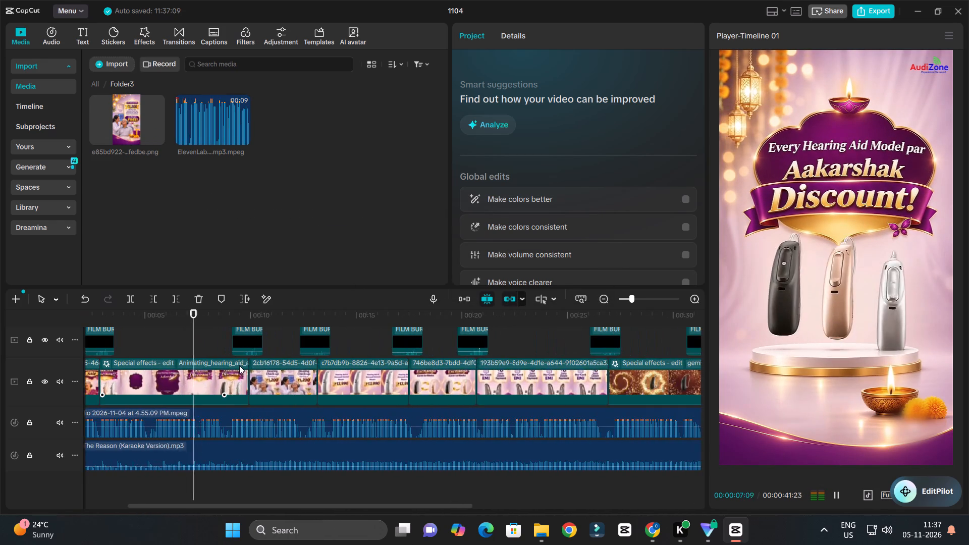
{"action": "scroll", "coordinate": [244, 363], "scroll_direction": "down", "scroll_amount": 4, "text": "ctrl"}
{"action": "scroll", "coordinate": [244, 366], "scroll_direction": "up", "scroll_amount": 4, "text": "ctrl"}
{"action": "scroll", "coordinate": [247, 366], "scroll_direction": "down", "scroll_amount": 4, "text": "ctrl"}
{"action": "scroll", "coordinate": [247, 365], "scroll_direction": "up", "scroll_amount": 5, "text": "ctrl"}
{"action": "scroll", "coordinate": [252, 362], "scroll_direction": "down", "scroll_amount": 5, "text": "ctrl"}
{"action": "scroll", "coordinate": [261, 367], "scroll_direction": "up", "scroll_amount": 7, "text": "ctrl"}
{"action": "key", "text": "space"}
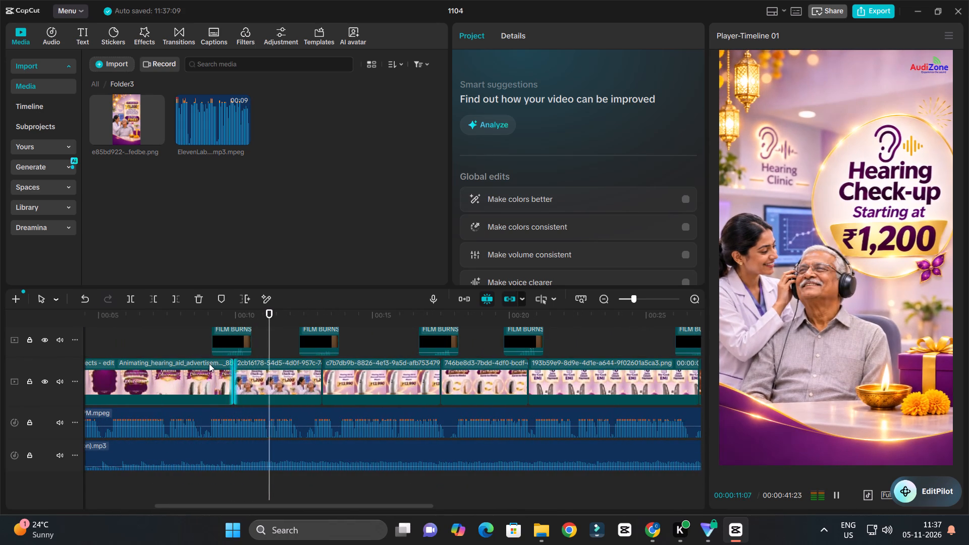
Split the WhatsApp voice-over at 00:00:09:02, just before the hearing check-up line.
{"action": "left_click_drag", "start_coordinate": [206, 320], "coordinate": [190, 334]}
{"action": "key", "text": "space"}
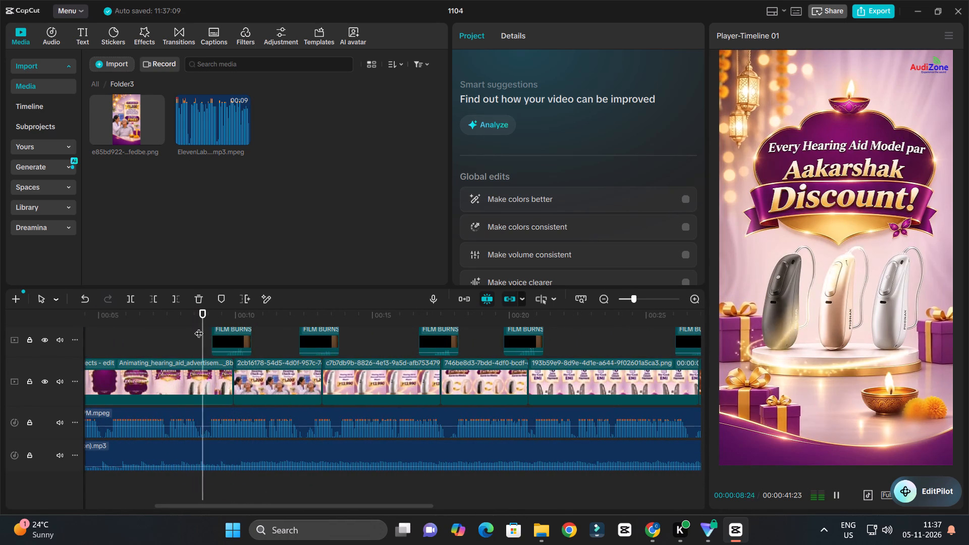
{"action": "key", "text": "space"}
{"action": "scroll", "coordinate": [197, 396], "scroll_direction": "up", "scroll_amount": 9, "text": "ctrl"}
{"action": "key", "text": "space"}
{"action": "key", "text": "space"}
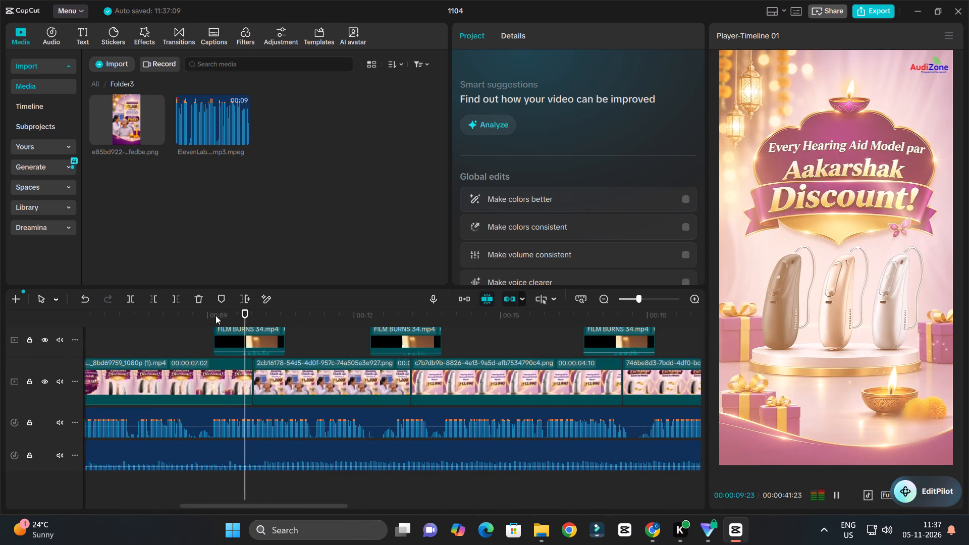
{"action": "left_click_drag", "start_coordinate": [214, 315], "coordinate": [211, 331]}
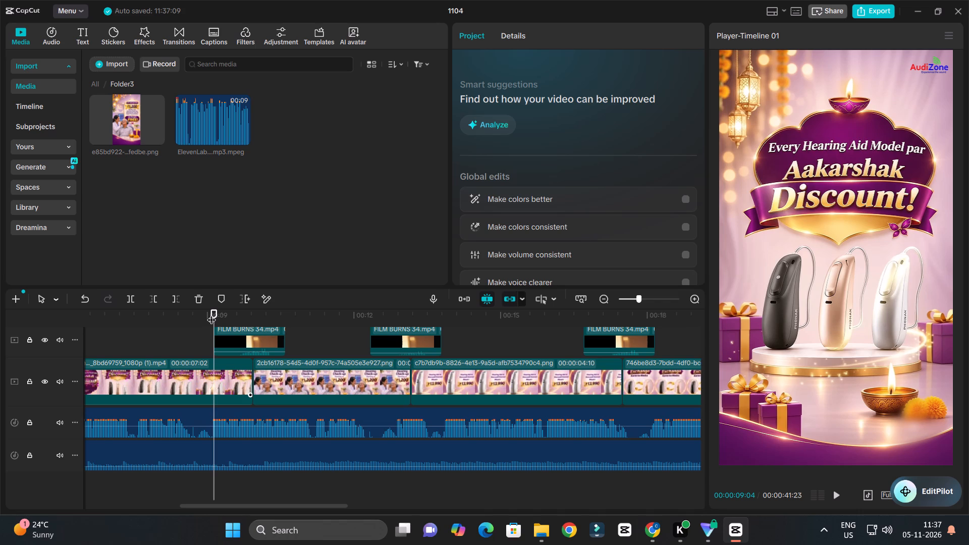
{"action": "key", "text": "Left"}
{"action": "key", "text": "Left"}
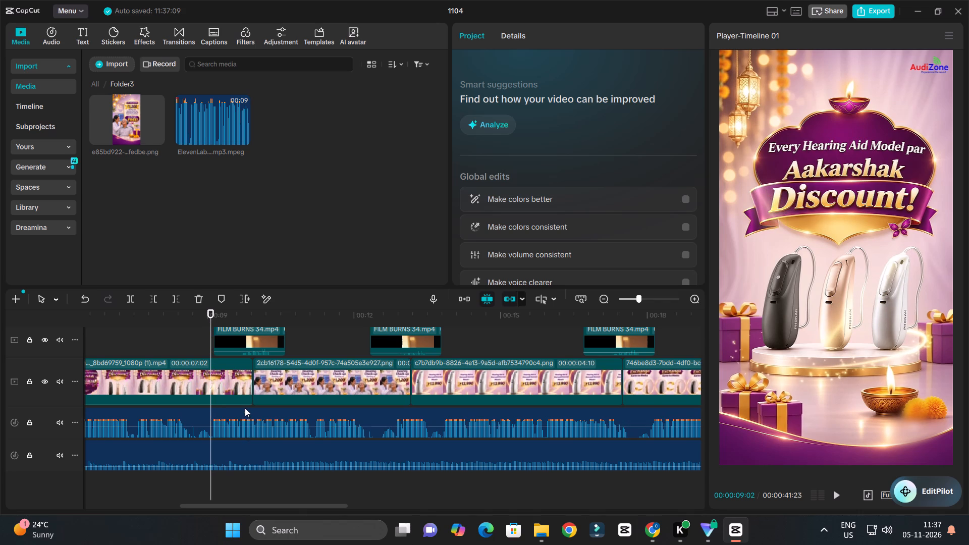
{"action": "left_click", "coordinate": [242, 415]}
{"action": "key", "text": "c"}
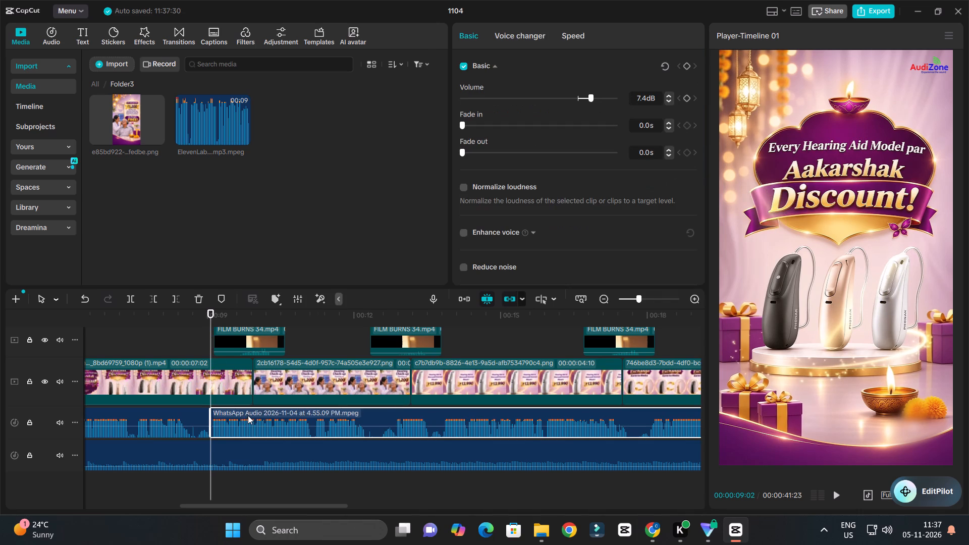
Split the WhatsApp voice-over again at 00:00:12:14, where the hearing check-up line ends.
{"action": "scroll", "coordinate": [248, 415], "scroll_direction": "down", "scroll_amount": 4, "text": "ctrl"}
{"action": "key", "text": "space"}
{"action": "scroll", "coordinate": [276, 415], "scroll_direction": "up", "scroll_amount": 4, "text": "ctrl"}
{"action": "scroll", "coordinate": [276, 414], "scroll_direction": "down", "scroll_amount": 7, "text": "ctrl"}
{"action": "scroll", "coordinate": [344, 436], "scroll_direction": "up", "scroll_amount": 4, "text": "ctrl"}
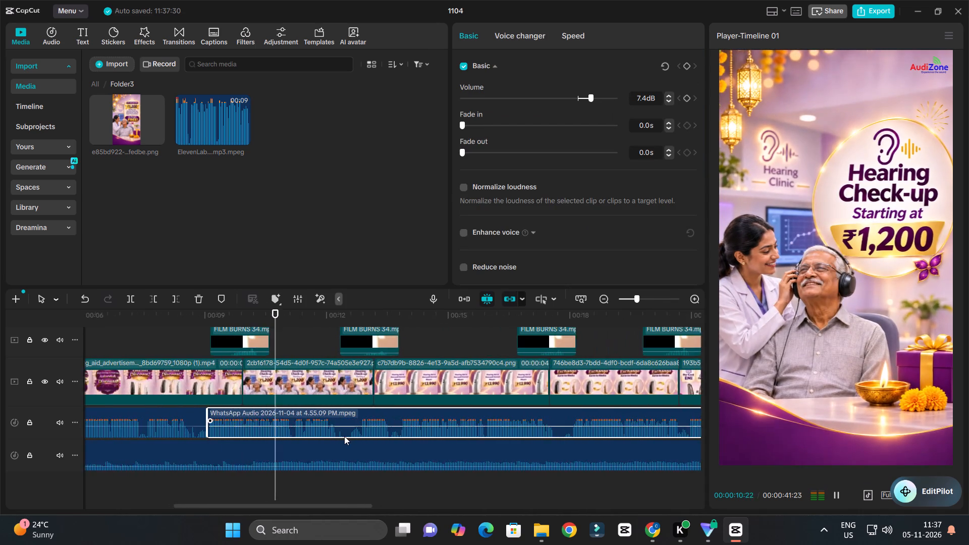
{"action": "scroll", "coordinate": [344, 436], "scroll_direction": "down", "scroll_amount": 4, "text": "ctrl"}
{"action": "scroll", "coordinate": [343, 439], "scroll_direction": "up", "scroll_amount": 4, "text": "ctrl"}
{"action": "scroll", "coordinate": [351, 438], "scroll_direction": "down", "scroll_amount": 4, "text": "ctrl"}
{"action": "scroll", "coordinate": [362, 440], "scroll_direction": "up", "scroll_amount": 7, "text": "ctrl"}
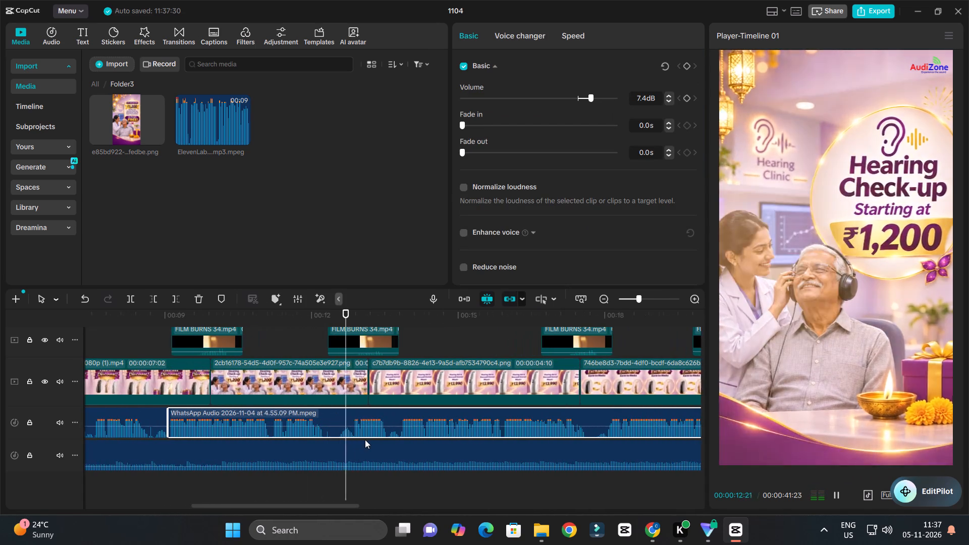
{"action": "key", "text": "space"}
{"action": "left_click_drag", "start_coordinate": [334, 312], "coordinate": [334, 333]}
{"action": "left_click", "coordinate": [354, 420]}
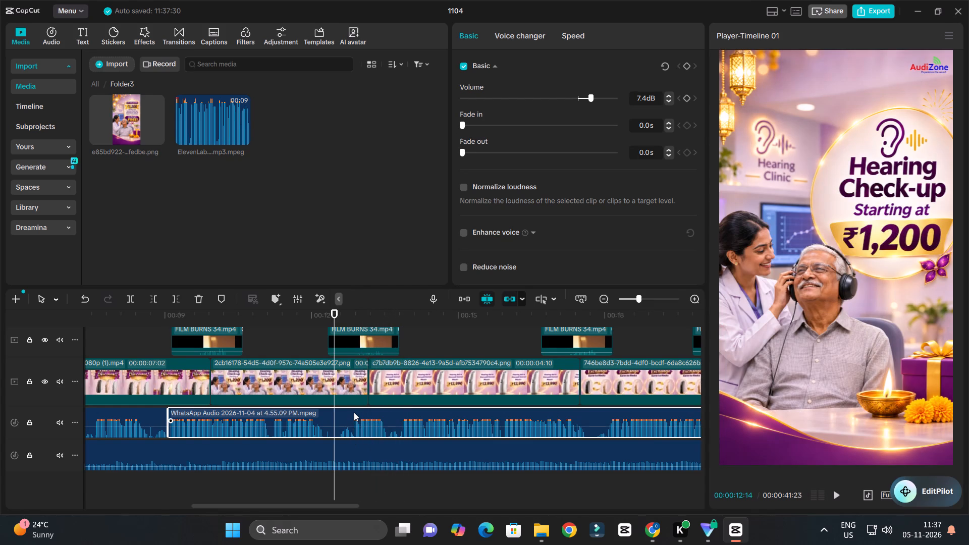
{"action": "key", "text": "c"}
Delete the WhatsApp voice-over segment between the two cuts.
{"action": "left_click", "coordinate": [307, 417]}
{"action": "key", "text": "Delete"}
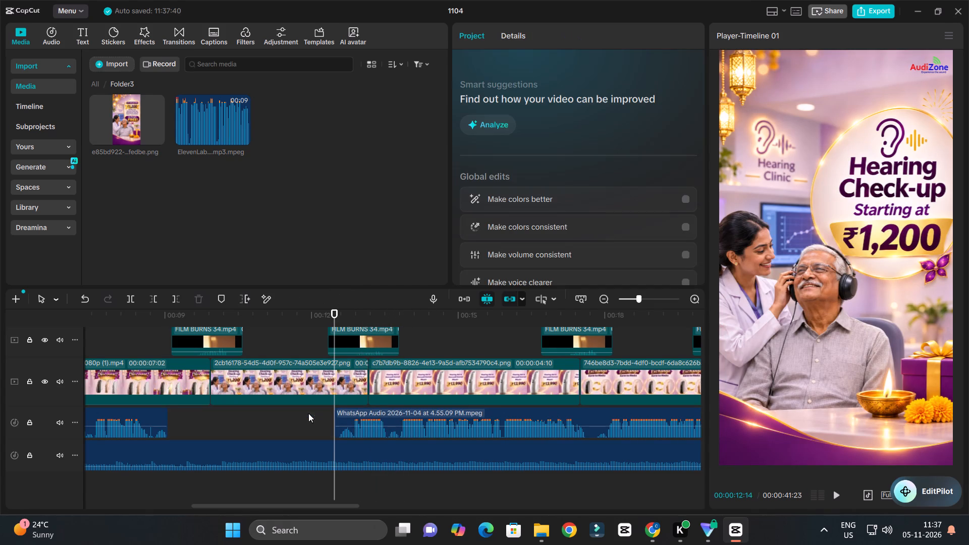
Place the ElevenLabs voice-over on a new audio track below the music, starting at about 9 seconds where the gap begins.
{"action": "left_click_drag", "start_coordinate": [218, 121], "coordinate": [169, 492]}
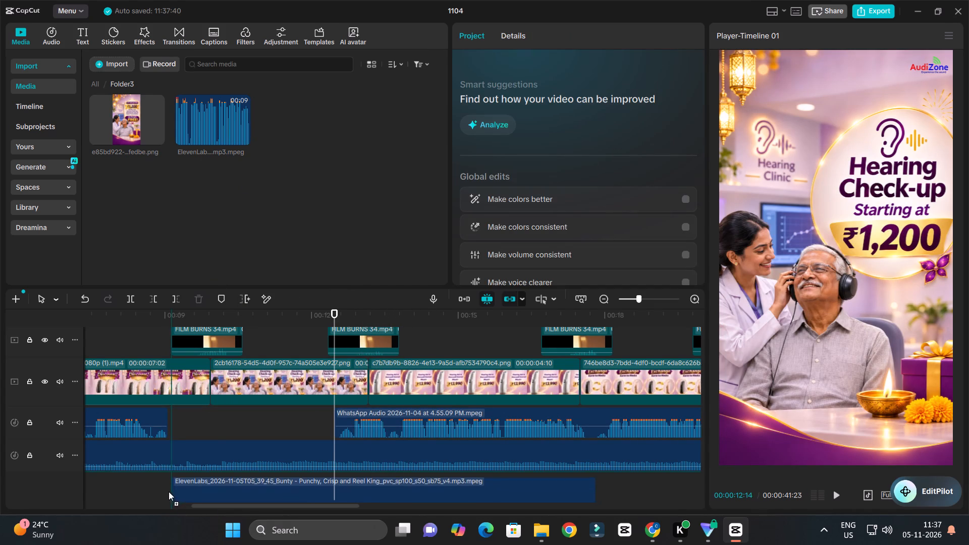
{"action": "left_click_drag", "start_coordinate": [169, 492], "coordinate": [166, 489]}
Play back the timeline from about 9 seconds to check the new ElevenLabs voice-over against the following clips.
{"action": "left_click", "coordinate": [164, 322]}
{"action": "key", "text": "space"}
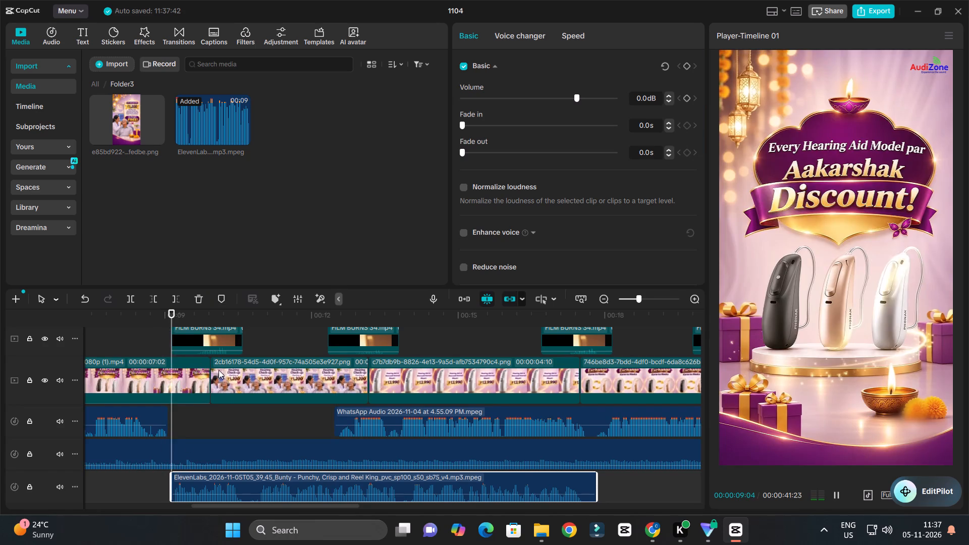
{"action": "scroll", "coordinate": [210, 396], "scroll_direction": "down", "scroll_amount": 4, "text": "ctrl"}
{"action": "scroll", "coordinate": [209, 406], "scroll_direction": "up", "scroll_amount": 4, "text": "ctrl"}
{"action": "scroll", "coordinate": [215, 409], "scroll_direction": "down", "scroll_amount": 4, "text": "ctrl"}
{"action": "scroll", "coordinate": [232, 418], "scroll_direction": "up", "scroll_amount": 4, "text": "ctrl"}
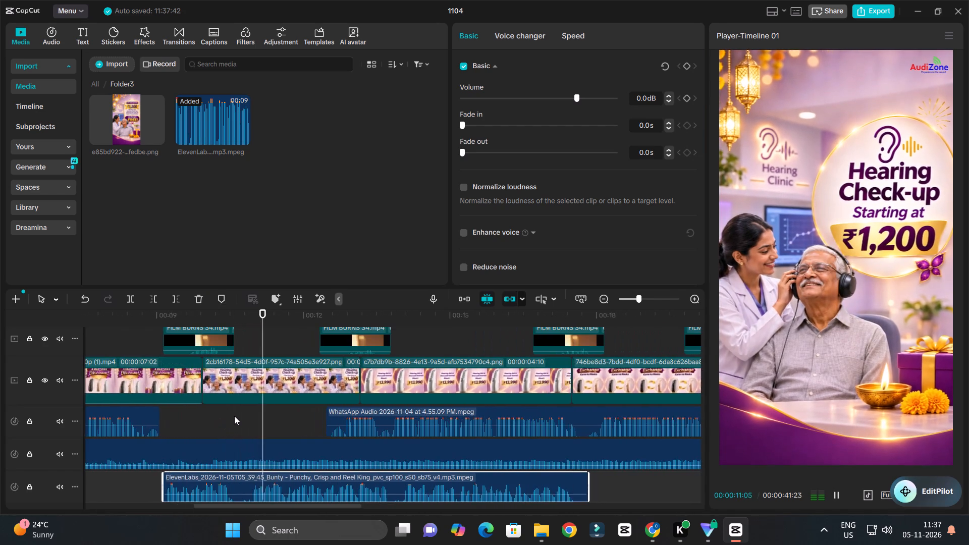
{"action": "scroll", "coordinate": [236, 414], "scroll_direction": "down", "scroll_amount": 4, "text": "ctrl"}
{"action": "scroll", "coordinate": [250, 416], "scroll_direction": "up", "scroll_amount": 3, "text": "ctrl"}
{"action": "scroll", "coordinate": [238, 414], "scroll_direction": "down", "scroll_amount": 3, "text": "ctrl"}
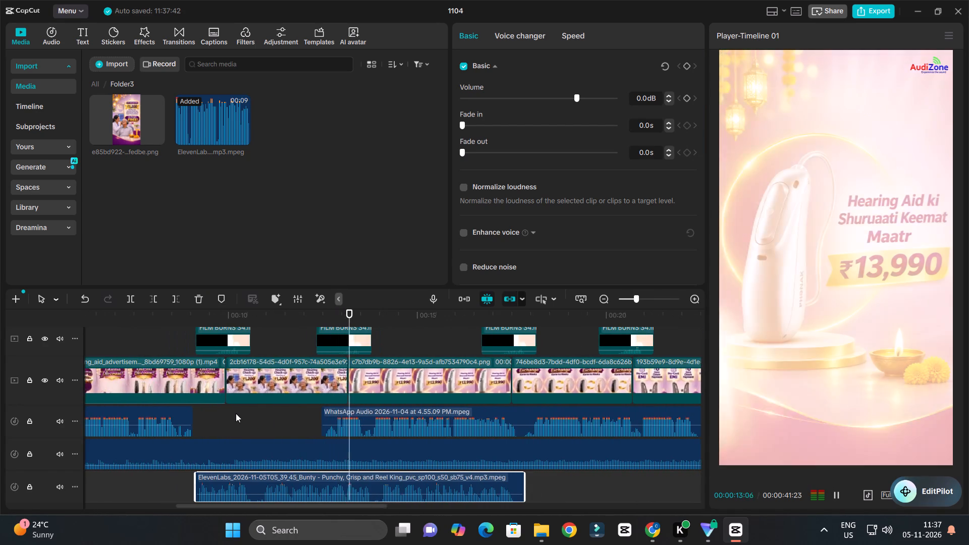
{"action": "scroll", "coordinate": [236, 413], "scroll_direction": "up", "scroll_amount": 2, "text": "ctrl"}
{"action": "scroll", "coordinate": [236, 411], "scroll_direction": "down", "scroll_amount": 6, "text": "ctrl"}
{"action": "scroll", "coordinate": [267, 424], "scroll_direction": "up", "scroll_amount": 3, "text": "ctrl"}
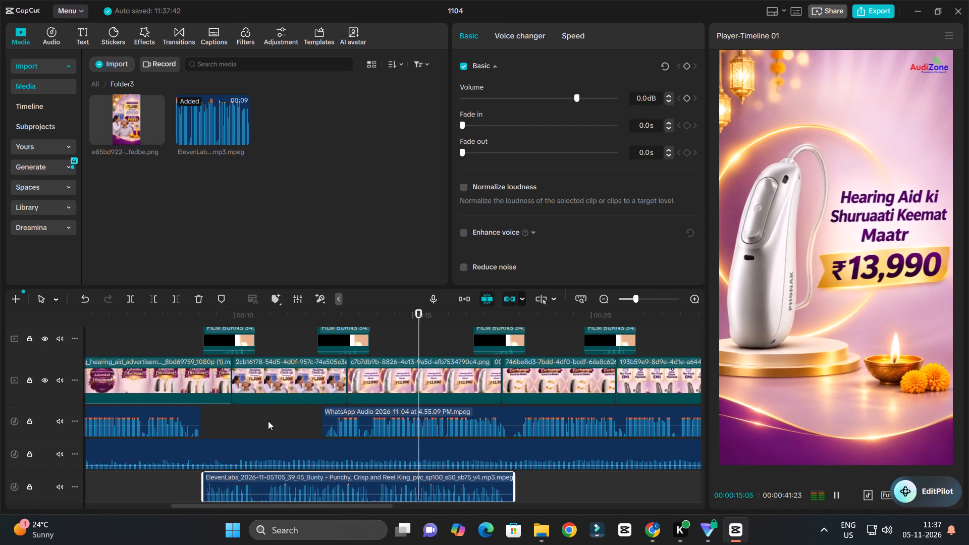
{"action": "key", "text": "space"}
Move all the WhatsApp voice-over clips after the gap slightly later, so the first of them starts at about 13 seconds.
{"action": "scroll", "coordinate": [274, 417], "scroll_direction": "down", "scroll_amount": 2, "text": "ctrl"}
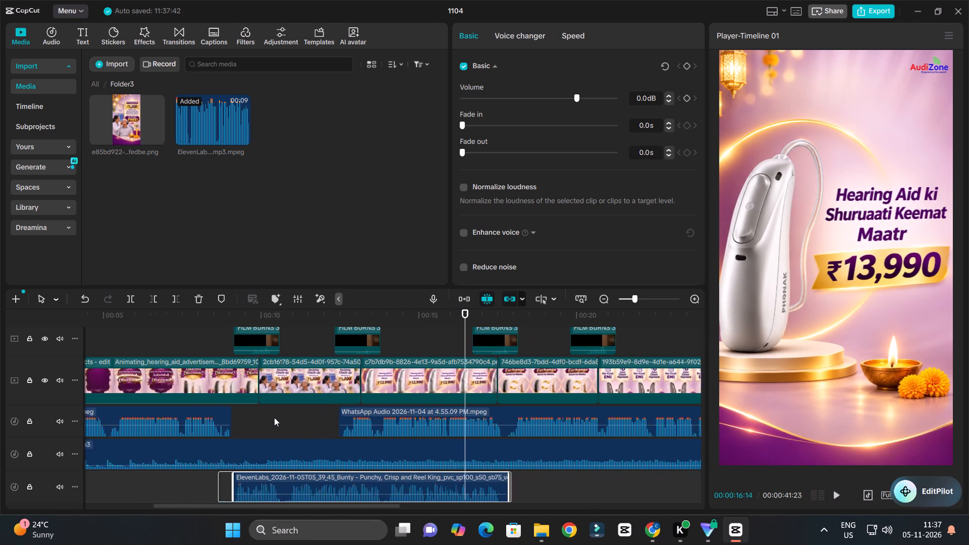
{"action": "scroll", "coordinate": [274, 417], "scroll_direction": "down", "scroll_amount": 12, "text": "ctrl"}
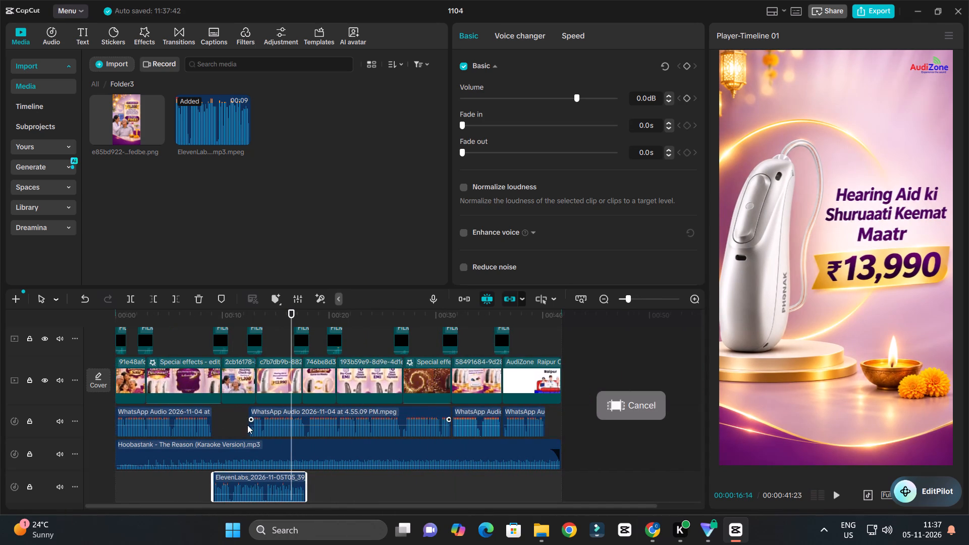
{"action": "scroll", "coordinate": [226, 419], "scroll_direction": "up", "scroll_amount": 7, "text": "ctrl"}
{"action": "scroll", "coordinate": [230, 417], "scroll_direction": "down", "scroll_amount": 8, "text": "ctrl"}
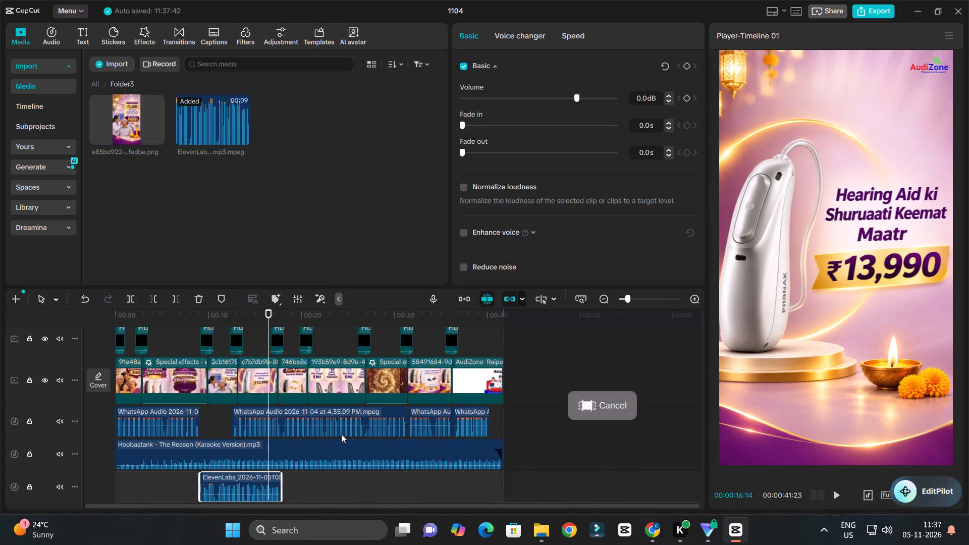
{"action": "left_click_drag", "start_coordinate": [501, 418], "coordinate": [273, 422]}
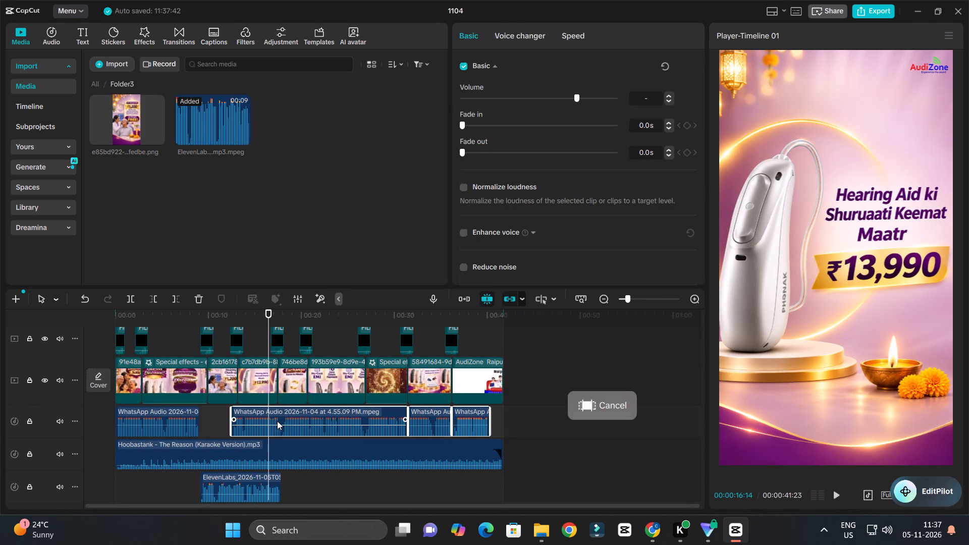
{"action": "left_click_drag", "start_coordinate": [292, 433], "coordinate": [304, 433]}
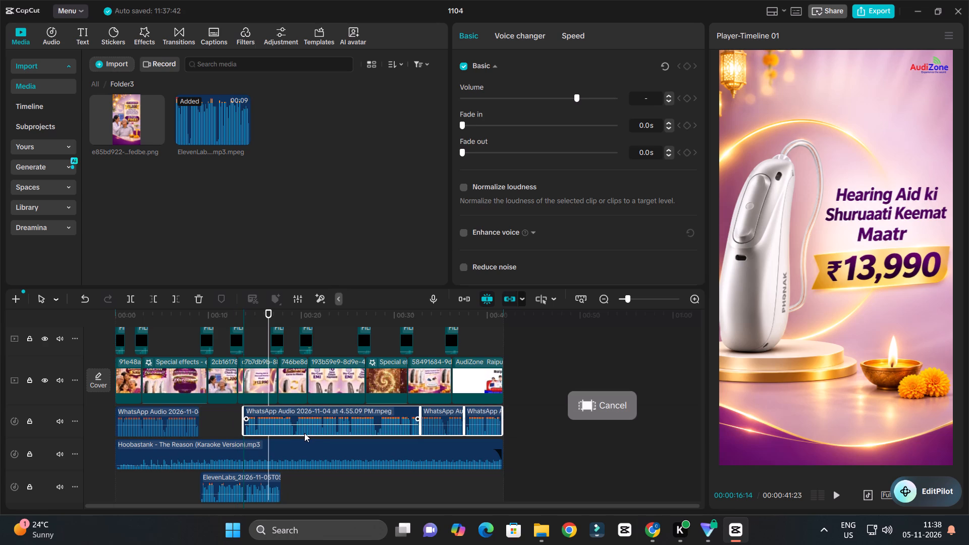
{"action": "left_click_drag", "start_coordinate": [304, 433], "coordinate": [299, 432]}
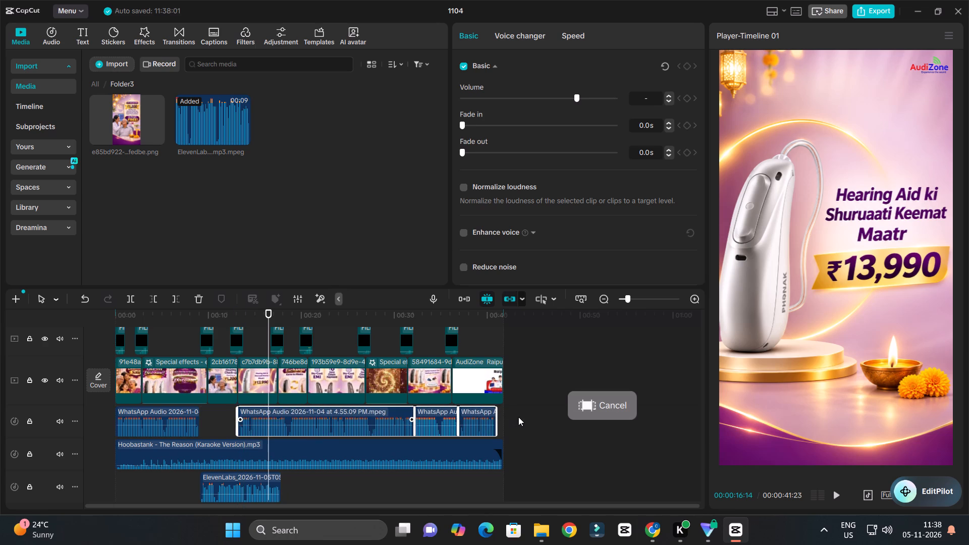
{"action": "left_click", "coordinate": [518, 417]}
{"action": "left_click", "coordinate": [133, 115]}
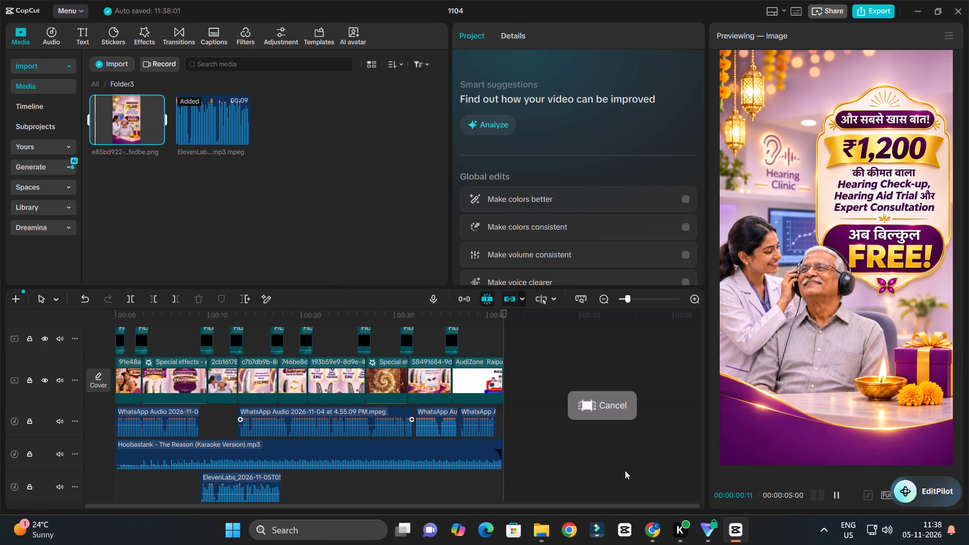
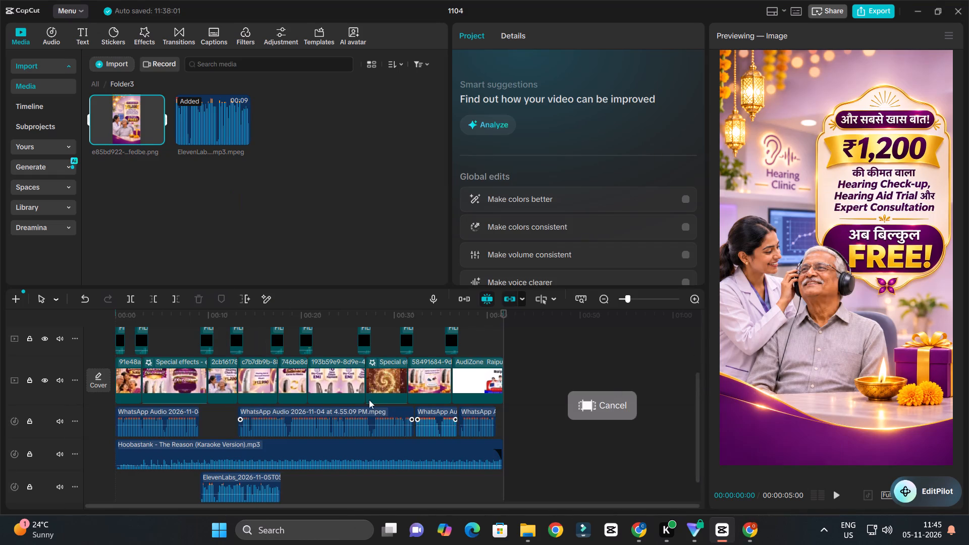
Play the timeline from just before the ElevenLabs voice-over to review it against the hearing check-up and following clips.
{"action": "left_click_drag", "start_coordinate": [269, 318], "coordinate": [193, 344]}
{"action": "left_click", "coordinate": [230, 317]}
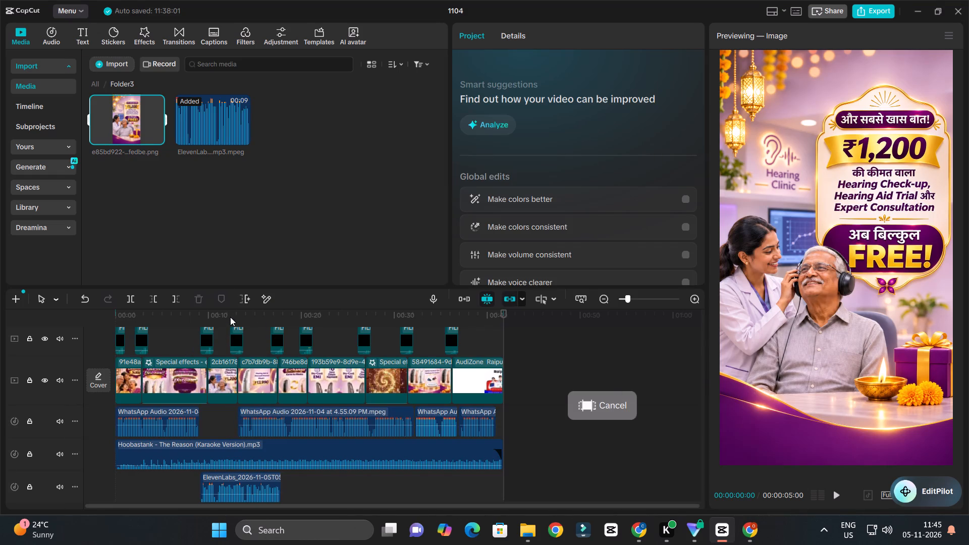
{"action": "left_click", "coordinate": [223, 324]}
{"action": "left_click", "coordinate": [223, 330]}
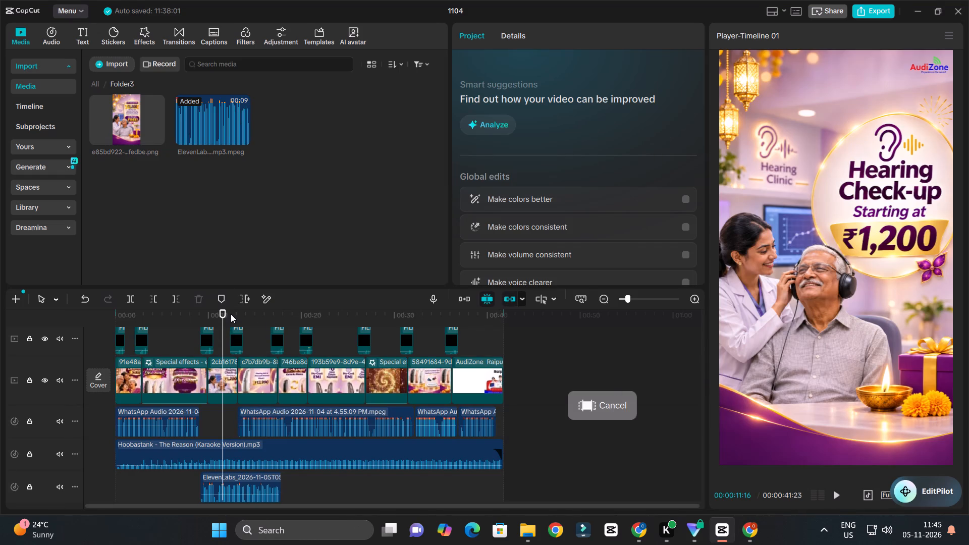
{"action": "left_click_drag", "start_coordinate": [228, 314], "coordinate": [193, 352]}
{"action": "key", "text": "space"}
{"action": "scroll", "coordinate": [233, 397], "scroll_direction": "up", "scroll_amount": 8, "text": "ctrl"}
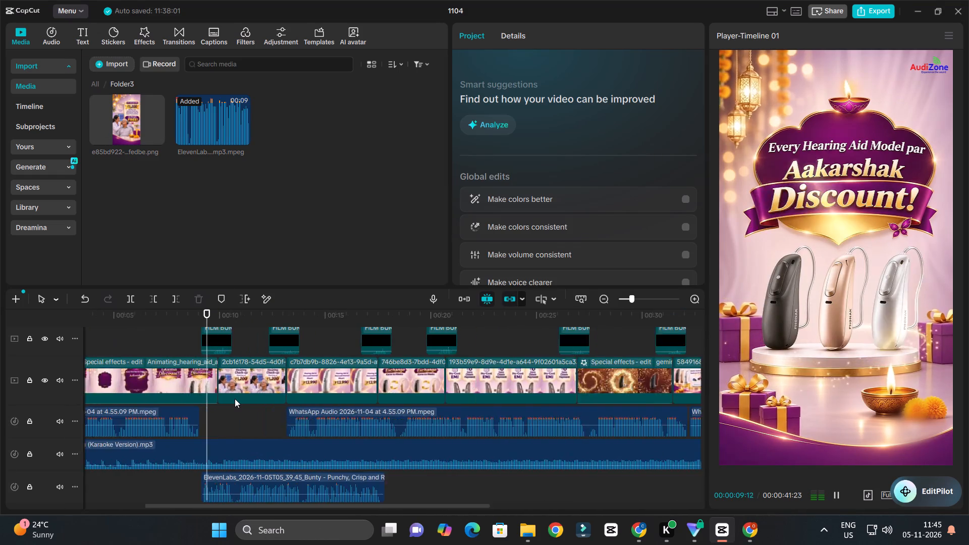
{"action": "scroll", "coordinate": [235, 399], "scroll_direction": "up", "scroll_amount": 7, "text": "ctrl"}
{"action": "scroll", "coordinate": [235, 399], "scroll_direction": "down", "scroll_amount": 3}
{"action": "scroll", "coordinate": [260, 415], "scroll_direction": "up", "scroll_amount": 3, "text": "ctrl"}
{"action": "scroll", "coordinate": [261, 413], "scroll_direction": "down", "scroll_amount": 3, "text": "ctrl"}
{"action": "scroll", "coordinate": [261, 413], "scroll_direction": "up", "scroll_amount": 8, "text": "ctrl"}
{"action": "scroll", "coordinate": [267, 417], "scroll_direction": "down", "scroll_amount": 3, "text": "ctrl"}
{"action": "scroll", "coordinate": [275, 421], "scroll_direction": "up", "scroll_amount": 3, "text": "ctrl"}
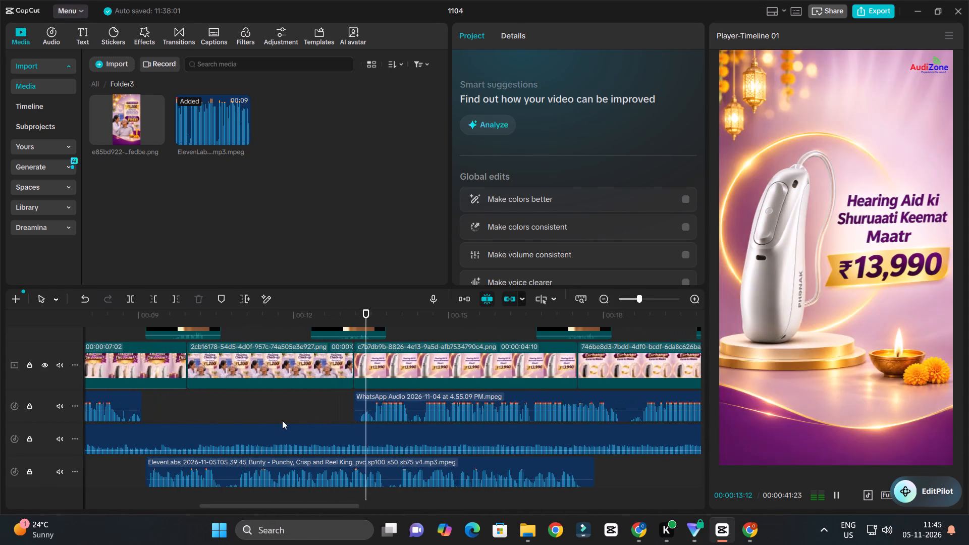
{"action": "scroll", "coordinate": [284, 420], "scroll_direction": "down", "scroll_amount": 4, "text": "ctrl"}
{"action": "scroll", "coordinate": [298, 422], "scroll_direction": "up", "scroll_amount": 4, "text": "ctrl"}
{"action": "scroll", "coordinate": [300, 420], "scroll_direction": "down", "scroll_amount": 7, "text": "ctrl"}
{"action": "scroll", "coordinate": [372, 430], "scroll_direction": "up", "scroll_amount": 2}
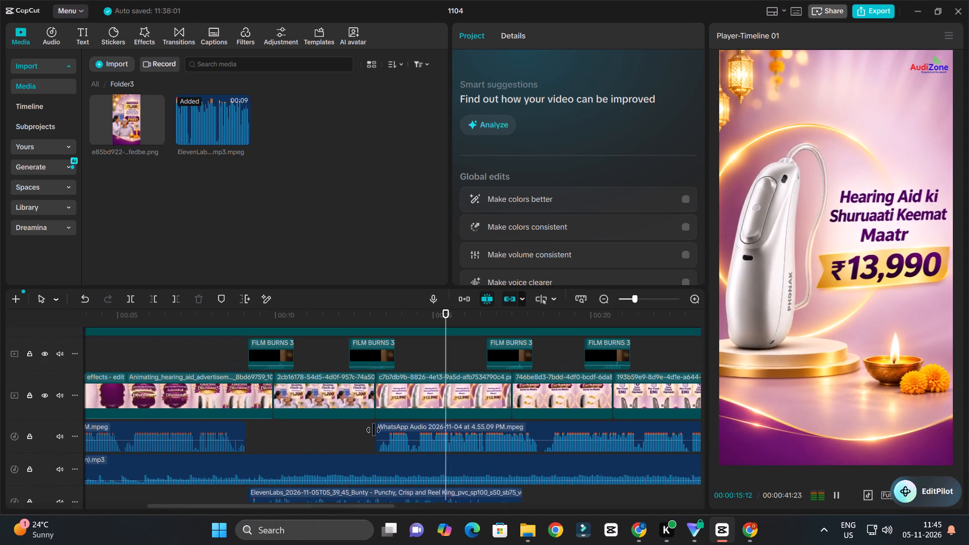
{"action": "scroll", "coordinate": [373, 430], "scroll_direction": "up", "scroll_amount": 2}
{"action": "scroll", "coordinate": [377, 429], "scroll_direction": "down", "scroll_amount": 4}
{"action": "scroll", "coordinate": [422, 438], "scroll_direction": "up", "scroll_amount": 4, "text": "ctrl"}
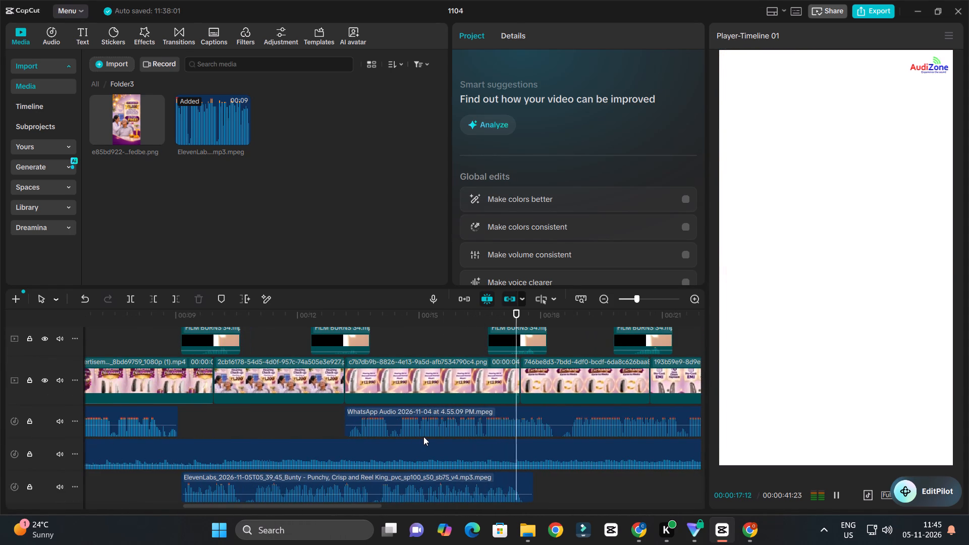
{"action": "key", "text": "space"}
{"action": "scroll", "coordinate": [392, 415], "scroll_direction": "down", "scroll_amount": 4, "text": "ctrl"}
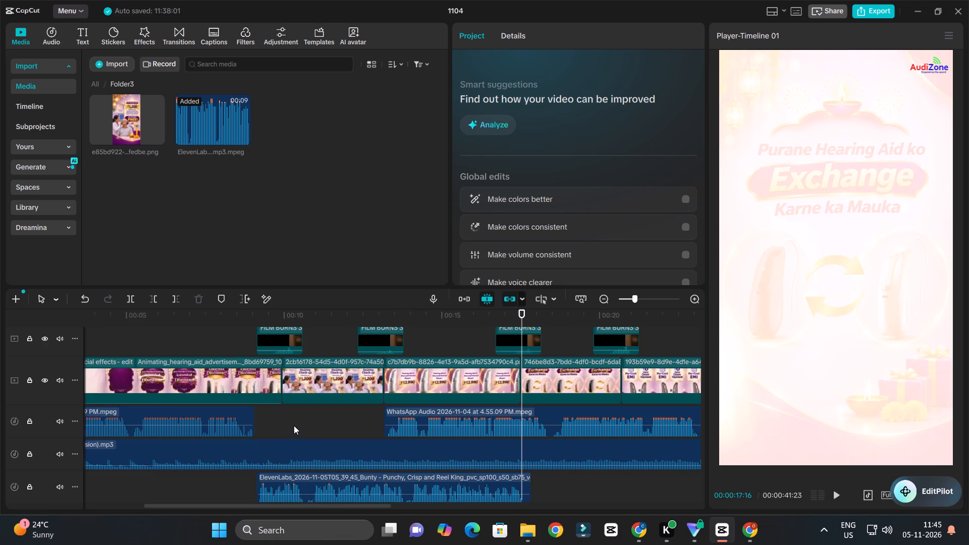
Delete the old "Hearing Check-up Starting at ₹1,200" image clip from the main video track, leaving its gap open.
{"action": "scroll", "coordinate": [298, 425], "scroll_direction": "down", "scroll_amount": 12, "text": "ctrl"}
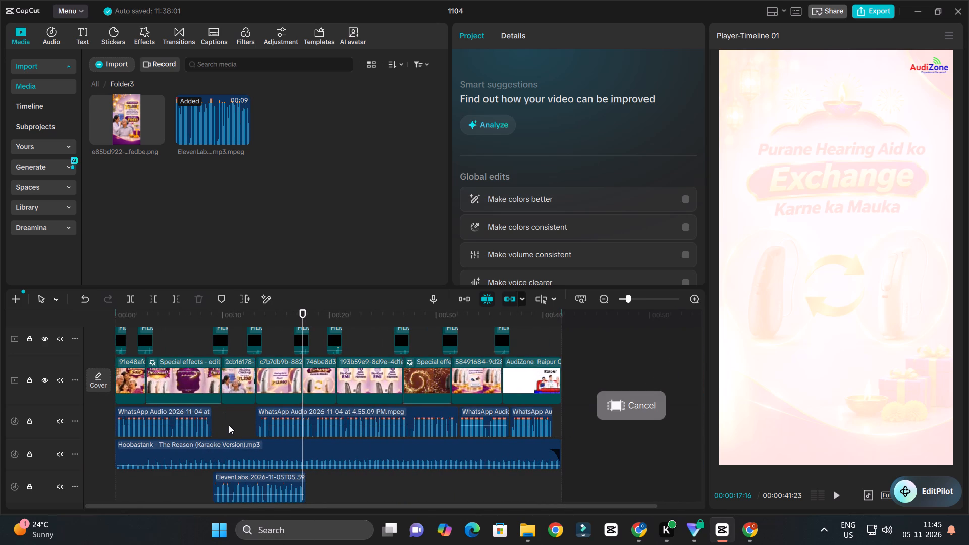
{"action": "scroll", "coordinate": [219, 426], "scroll_direction": "up", "scroll_amount": 8, "text": "ctrl"}
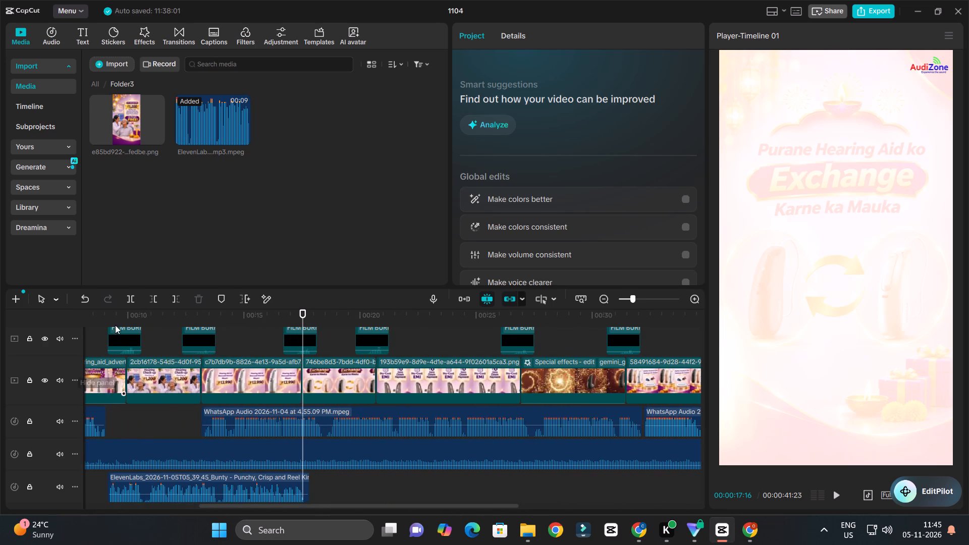
{"action": "left_click_drag", "start_coordinate": [122, 316], "coordinate": [167, 356]}
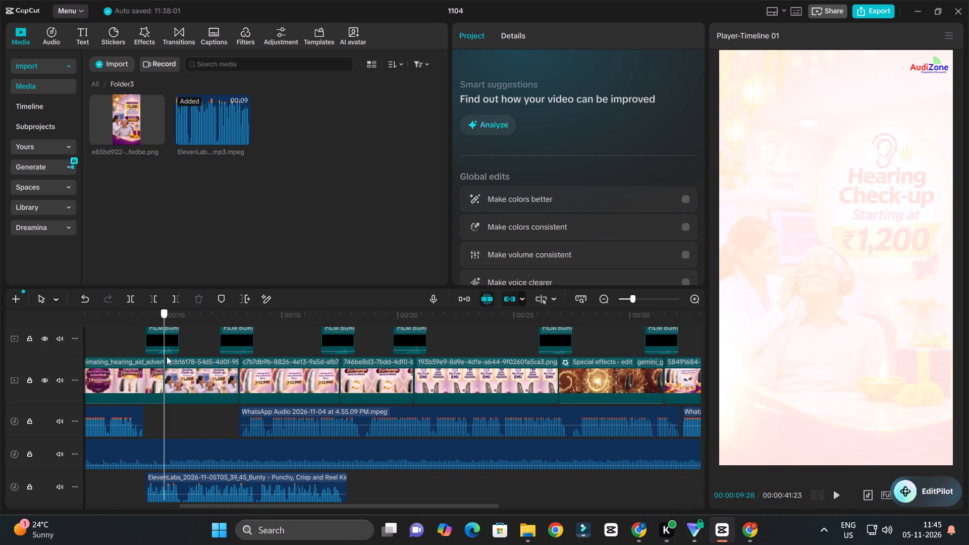
{"action": "left_click_drag", "start_coordinate": [167, 356], "coordinate": [166, 356]}
{"action": "left_click", "coordinate": [176, 382]}
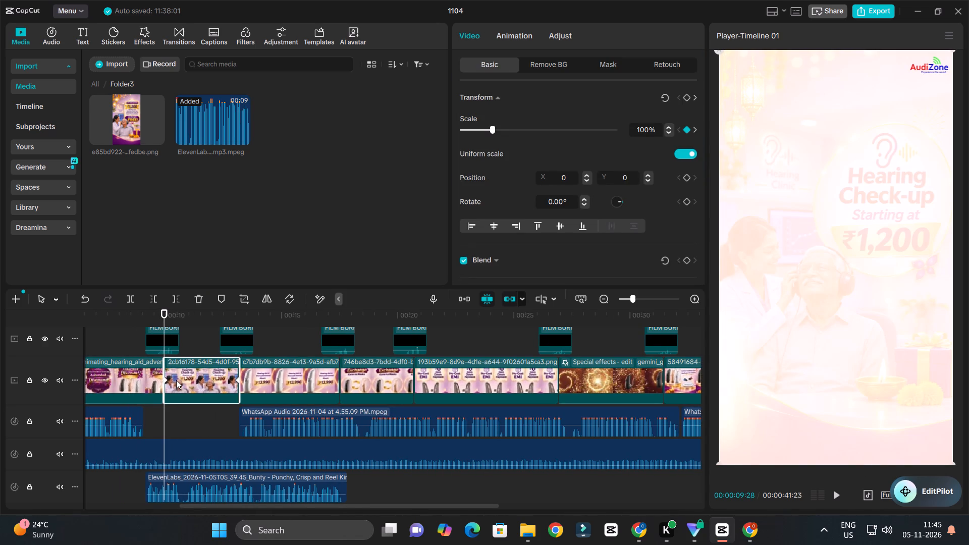
{"action": "key", "text": "Delete"}
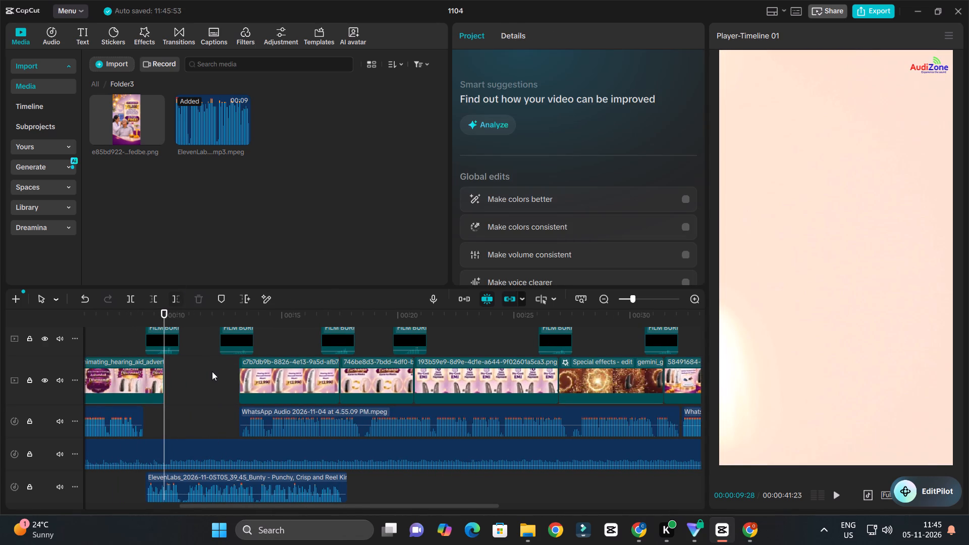
Move all film burns, video clips and WhatsApp voice-overs after the gap about 9.6 seconds later.
{"action": "scroll", "coordinate": [211, 373], "scroll_direction": "down", "scroll_amount": 8, "text": "ctrl"}
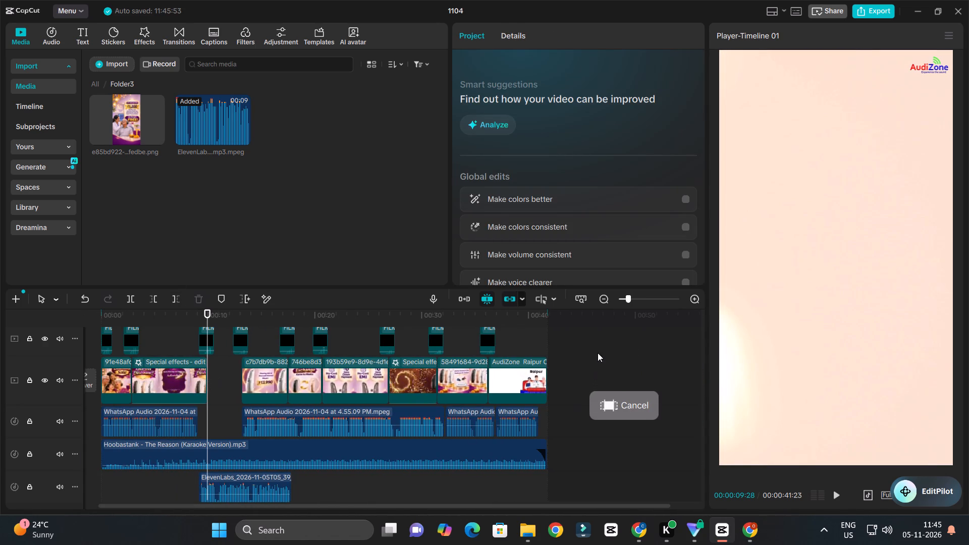
{"action": "left_click_drag", "start_coordinate": [588, 338], "coordinate": [228, 417]}
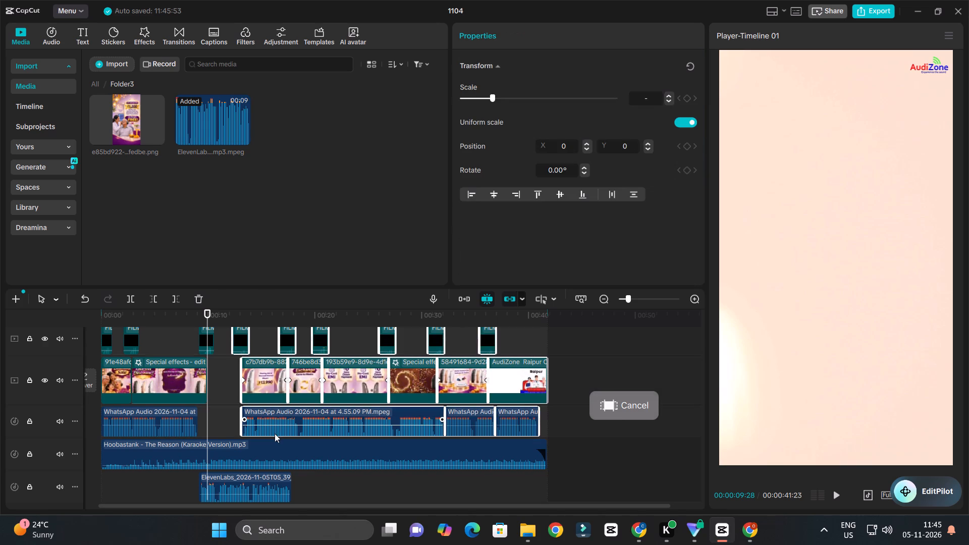
{"action": "left_click_drag", "start_coordinate": [276, 430], "coordinate": [380, 434]}
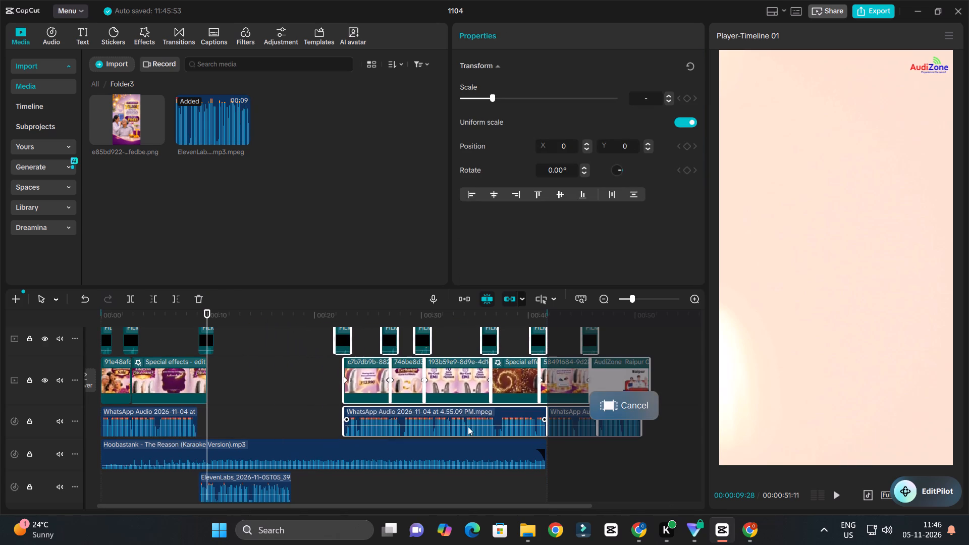
Place the new free hearing check-up poster, e85bd922, on the main video track directly after the Discount animation clip.
{"action": "left_click", "coordinate": [140, 108]}
{"action": "left_click_drag", "start_coordinate": [131, 114], "coordinate": [212, 382]}
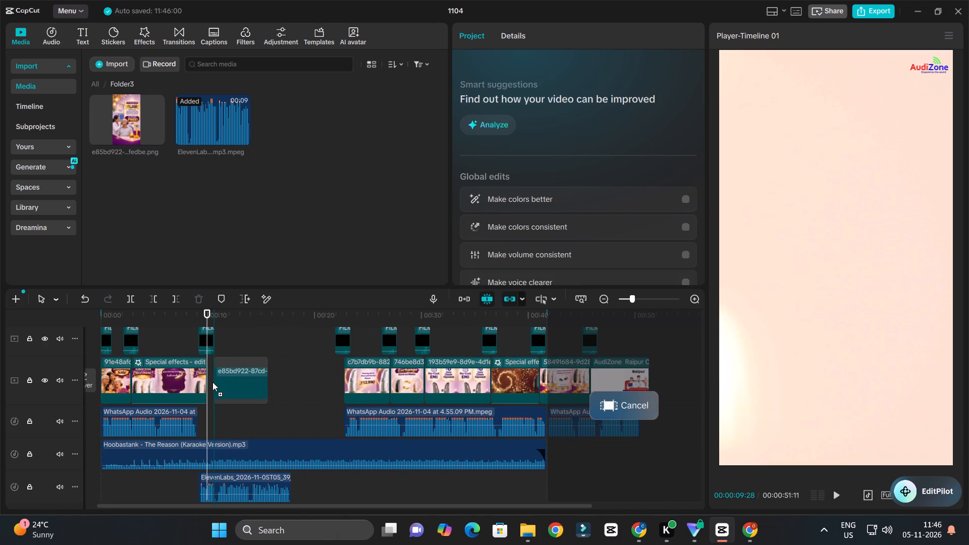
{"action": "left_click_drag", "start_coordinate": [212, 382], "coordinate": [209, 382]}
Move the ElevenLabs voice-over up into the gap on the WhatsApp voice-over track, directly after the first audio clip.
{"action": "left_click_drag", "start_coordinate": [244, 483], "coordinate": [244, 441]}
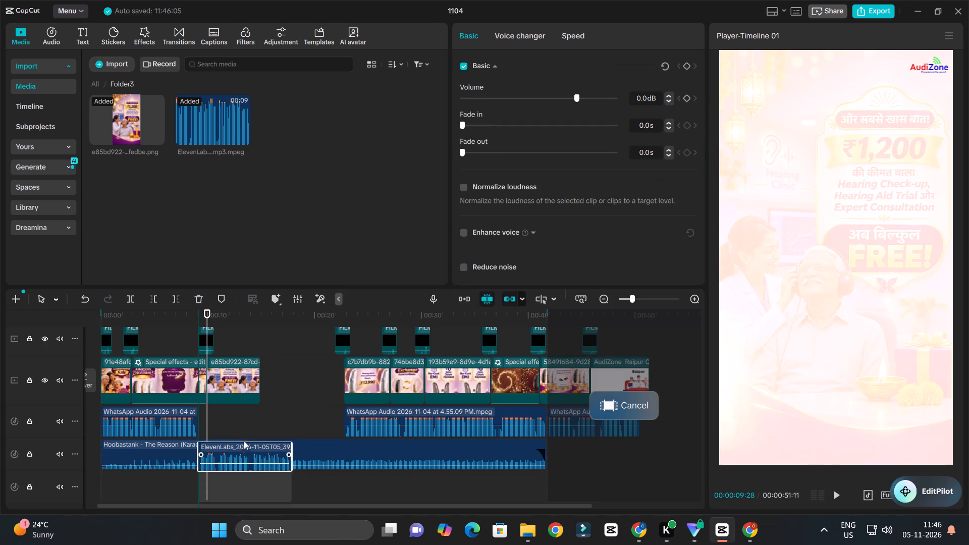
{"action": "left_click_drag", "start_coordinate": [244, 441], "coordinate": [244, 425]}
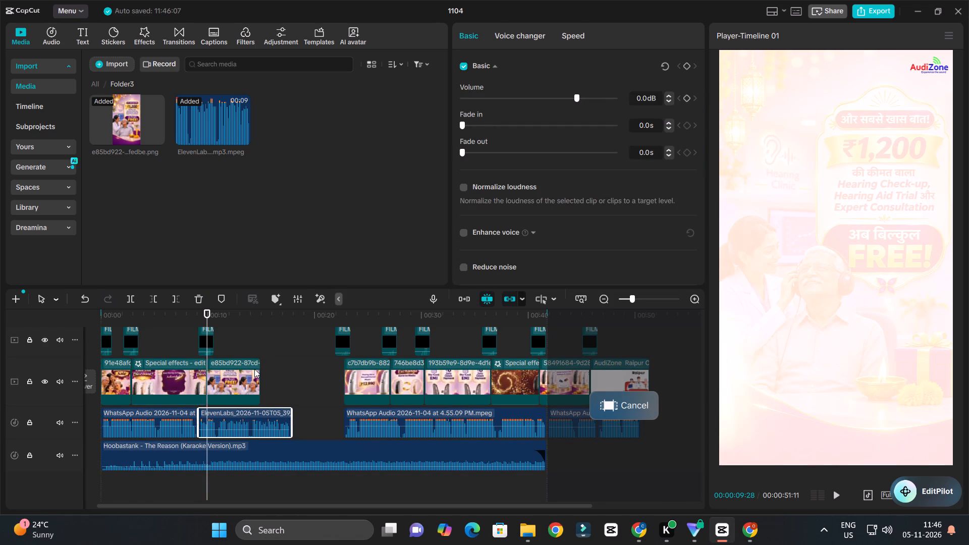
Extend the new poster clip to 00:00:07:27 so it ends together with the ElevenLabs voice-over.
{"action": "scroll", "coordinate": [254, 369], "scroll_direction": "up", "scroll_amount": 7, "text": "ctrl"}
{"action": "key", "text": "space"}
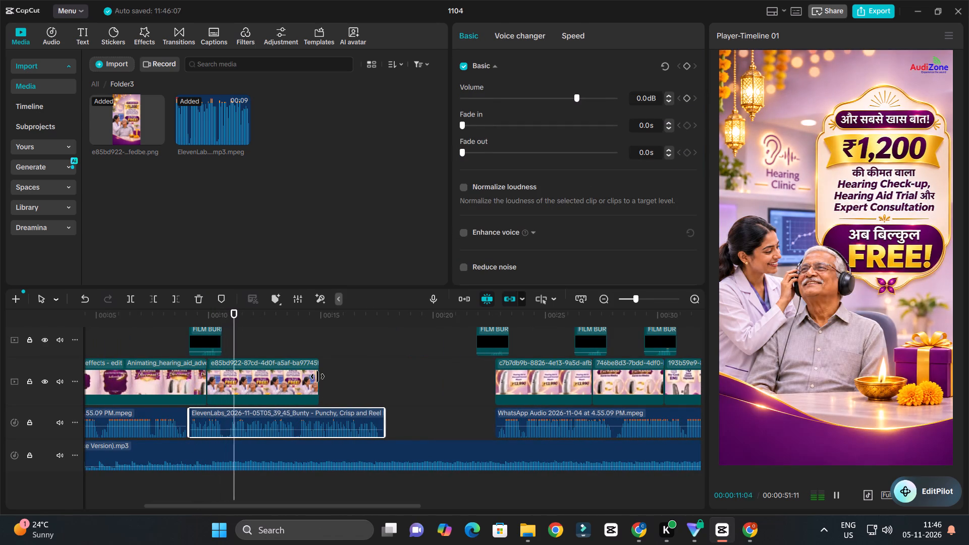
{"action": "left_click_drag", "start_coordinate": [317, 376], "coordinate": [379, 410]}
Play the extended poster section to check its timing against the ElevenLabs voice-over up to the gap.
{"action": "key", "text": "space"}
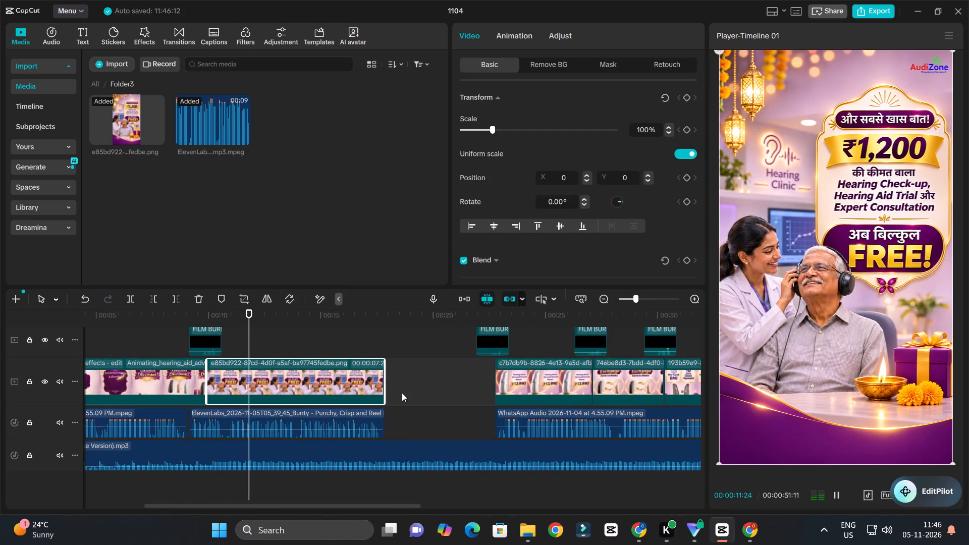
{"action": "scroll", "coordinate": [402, 392], "scroll_direction": "up", "scroll_amount": 7, "text": "ctrl"}
{"action": "scroll", "coordinate": [402, 392], "scroll_direction": "down", "scroll_amount": 4, "text": "ctrl"}
{"action": "scroll", "coordinate": [402, 392], "scroll_direction": "up", "scroll_amount": 3, "text": "ctrl"}
{"action": "scroll", "coordinate": [402, 392], "scroll_direction": "down", "scroll_amount": 3, "text": "ctrl"}
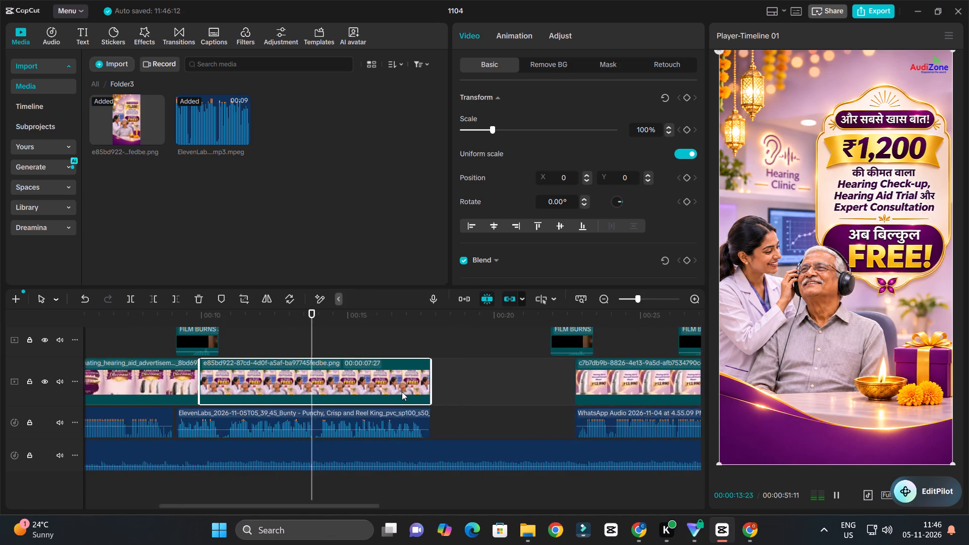
{"action": "scroll", "coordinate": [402, 392], "scroll_direction": "up", "scroll_amount": 3, "text": "ctrl"}
{"action": "scroll", "coordinate": [402, 392], "scroll_direction": "down", "scroll_amount": 3}
{"action": "scroll", "coordinate": [402, 392], "scroll_direction": "up", "scroll_amount": 3, "text": "ctrl"}
{"action": "scroll", "coordinate": [402, 392], "scroll_direction": "down", "scroll_amount": 3, "text": "ctrl"}
{"action": "scroll", "coordinate": [402, 392], "scroll_direction": "up", "scroll_amount": 3, "text": "ctrl"}
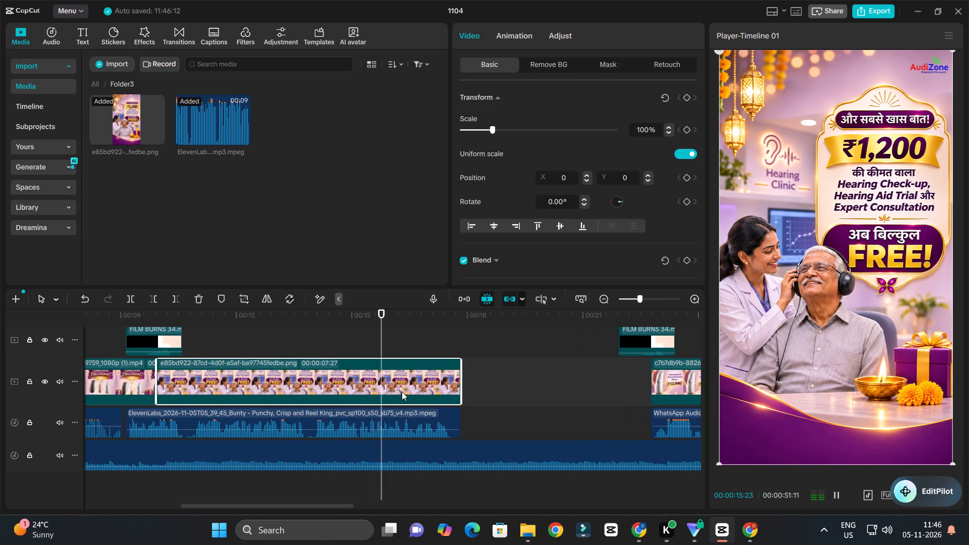
{"action": "scroll", "coordinate": [402, 392], "scroll_direction": "down", "scroll_amount": 3, "text": "ctrl"}
{"action": "scroll", "coordinate": [402, 392], "scroll_direction": "up", "scroll_amount": 3, "text": "ctrl"}
{"action": "key", "text": "space"}
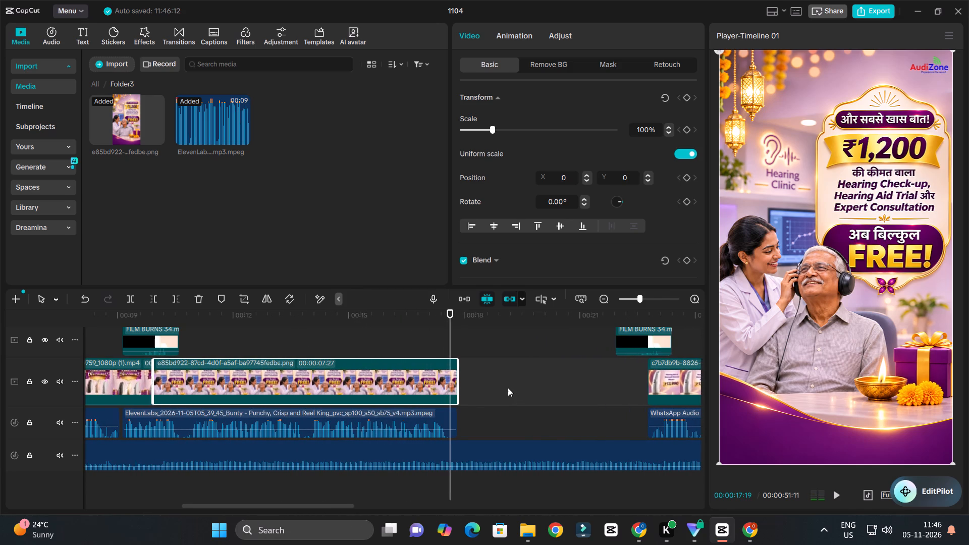
{"action": "key", "text": "space"}
{"action": "key", "text": "space"}
Move all film burns, video clips and voice-overs after the gap back to the end of the new poster clip.
{"action": "scroll", "coordinate": [505, 388], "scroll_direction": "down", "scroll_amount": 13, "text": "ctrl"}
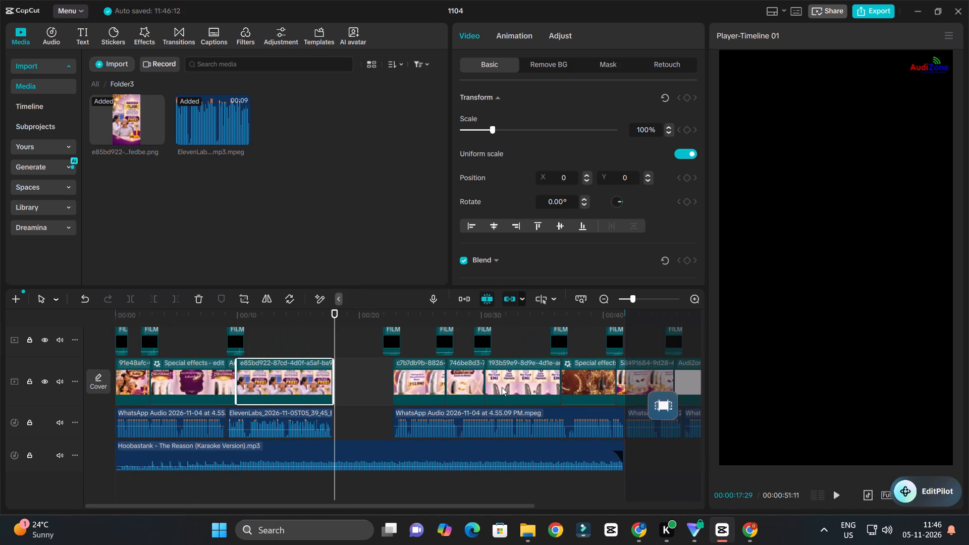
{"action": "scroll", "coordinate": [510, 389], "scroll_direction": "down", "scroll_amount": 4, "text": "ctrl"}
{"action": "left_click_drag", "start_coordinate": [476, 331], "coordinate": [260, 424]}
{"action": "left_click_drag", "start_coordinate": [269, 387], "coordinate": [244, 387]}
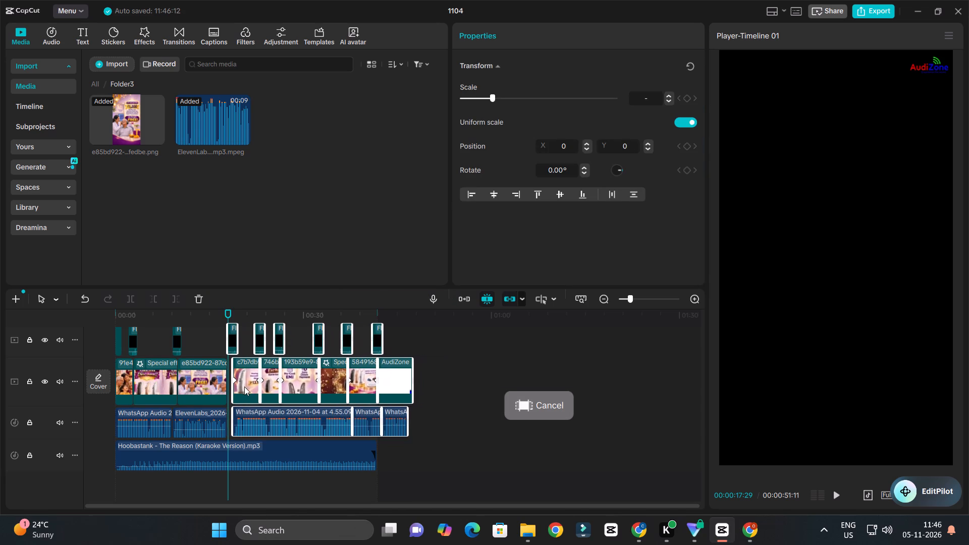
{"action": "left_click_drag", "start_coordinate": [244, 387], "coordinate": [237, 386]}
Play the end of the poster section to check the transition into the ₹13,990 hearing aid clip.
{"action": "left_click", "coordinate": [212, 318]}
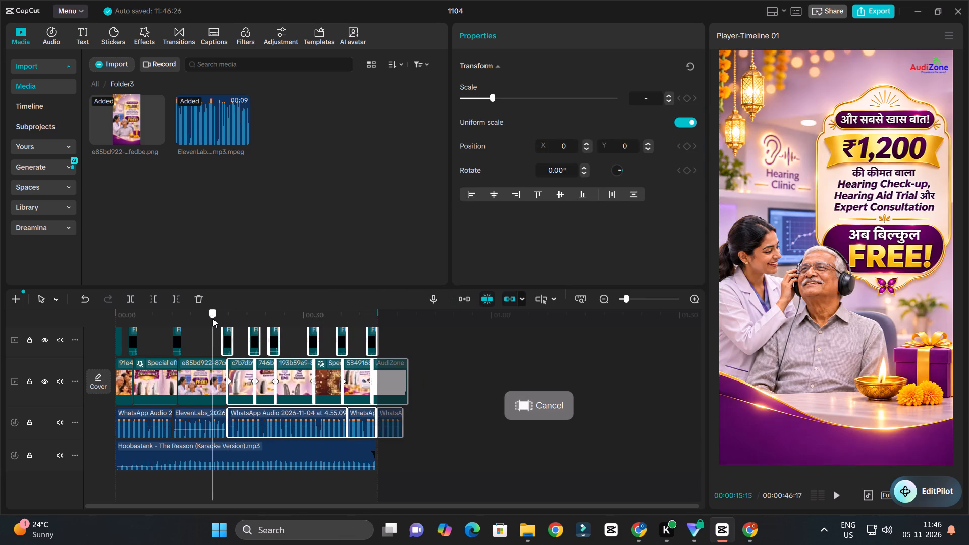
{"action": "key", "text": "space"}
{"action": "scroll", "coordinate": [238, 370], "scroll_direction": "up", "scroll_amount": 7, "text": "ctrl"}
{"action": "scroll", "coordinate": [260, 379], "scroll_direction": "down", "scroll_amount": 3, "text": "ctrl"}
{"action": "scroll", "coordinate": [263, 382], "scroll_direction": "up", "scroll_amount": 3, "text": "ctrl"}
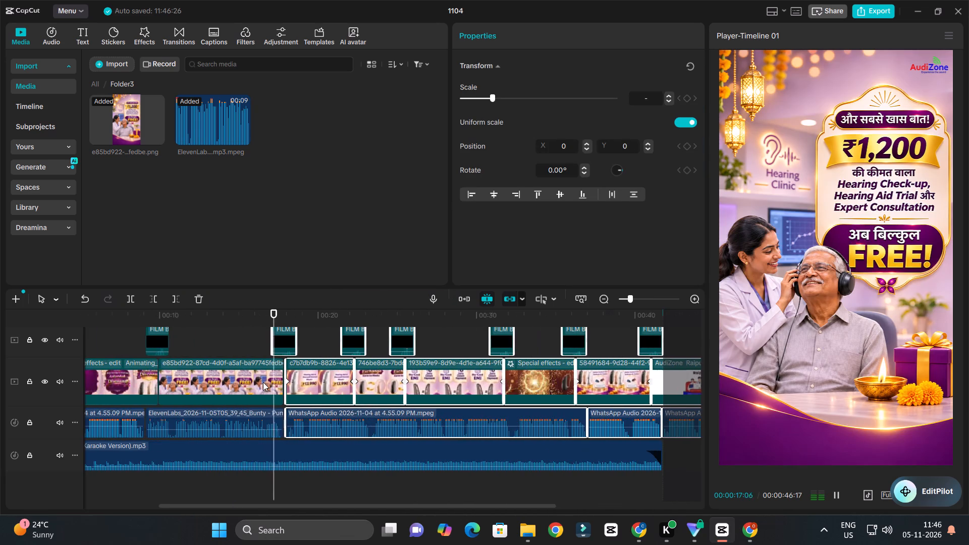
{"action": "scroll", "coordinate": [270, 384], "scroll_direction": "down", "scroll_amount": 3, "text": "ctrl"}
{"action": "scroll", "coordinate": [273, 388], "scroll_direction": "up", "scroll_amount": 4, "text": "ctrl"}
{"action": "key", "text": "space"}
Set the ElevenLabs voice-over's volume to 6.0 dB.
{"action": "left_click", "coordinate": [261, 418]}
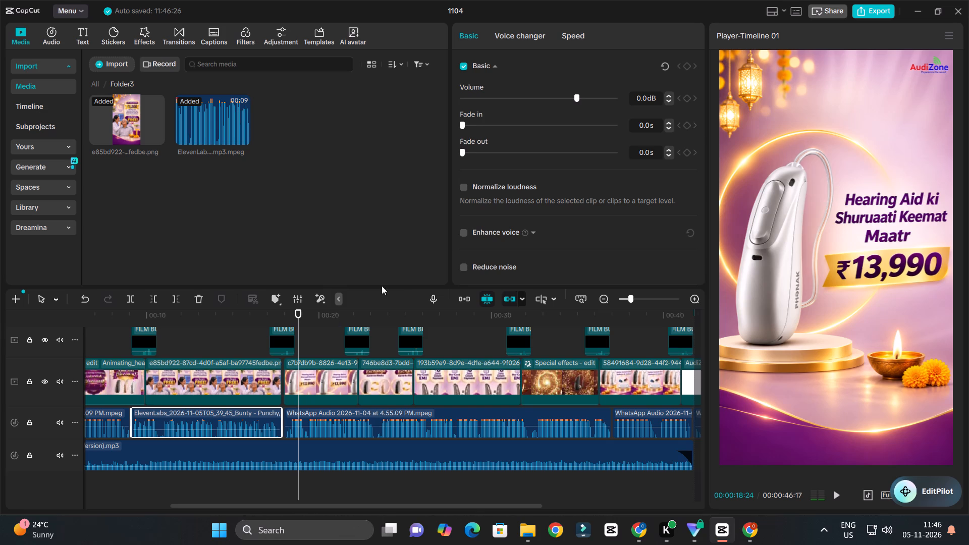
{"action": "left_click", "coordinate": [586, 98]}
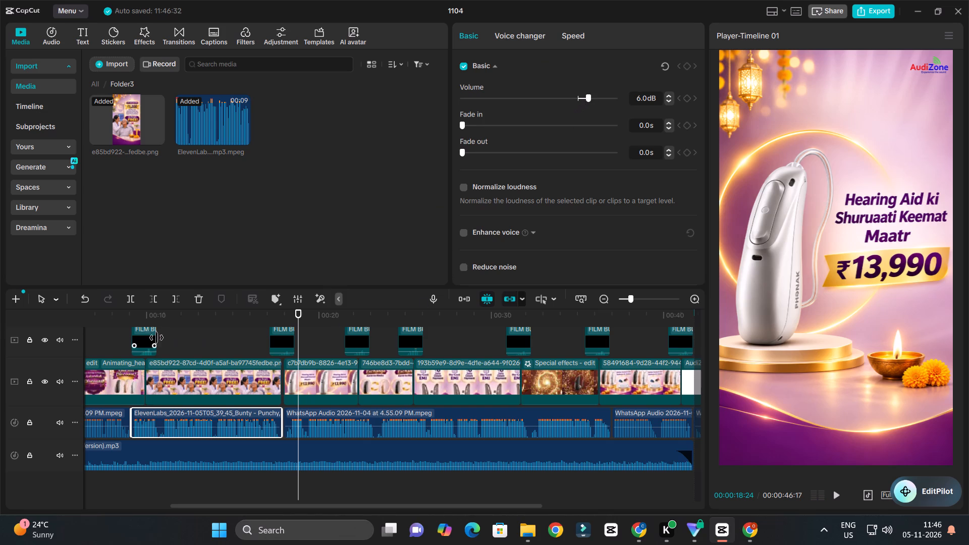
Play from the poster section into the ₹13,990 clip to compare the voice-over's loudness with the following WhatsApp audio.
{"action": "left_click", "coordinate": [176, 315]}
{"action": "key", "text": "space"}
{"action": "scroll", "coordinate": [214, 339], "scroll_direction": "down", "scroll_amount": 4, "text": "ctrl"}
{"action": "scroll", "coordinate": [220, 343], "scroll_direction": "up", "scroll_amount": 4, "text": "ctrl"}
{"action": "scroll", "coordinate": [223, 342], "scroll_direction": "down", "scroll_amount": 4, "text": "ctrl"}
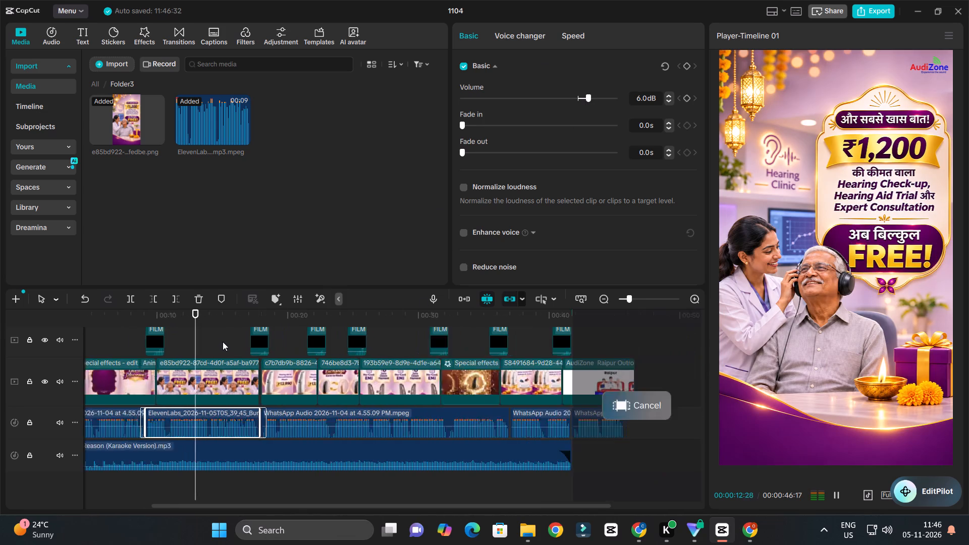
{"action": "scroll", "coordinate": [223, 342], "scroll_direction": "up", "scroll_amount": 4, "text": "ctrl"}
{"action": "scroll", "coordinate": [223, 342], "scroll_direction": "down", "scroll_amount": 4}
{"action": "scroll", "coordinate": [223, 342], "scroll_direction": "up", "scroll_amount": 4, "text": "ctrl"}
{"action": "scroll", "coordinate": [223, 342], "scroll_direction": "down", "scroll_amount": 3}
{"action": "scroll", "coordinate": [223, 343], "scroll_direction": "up", "scroll_amount": 2, "text": "ctrl"}
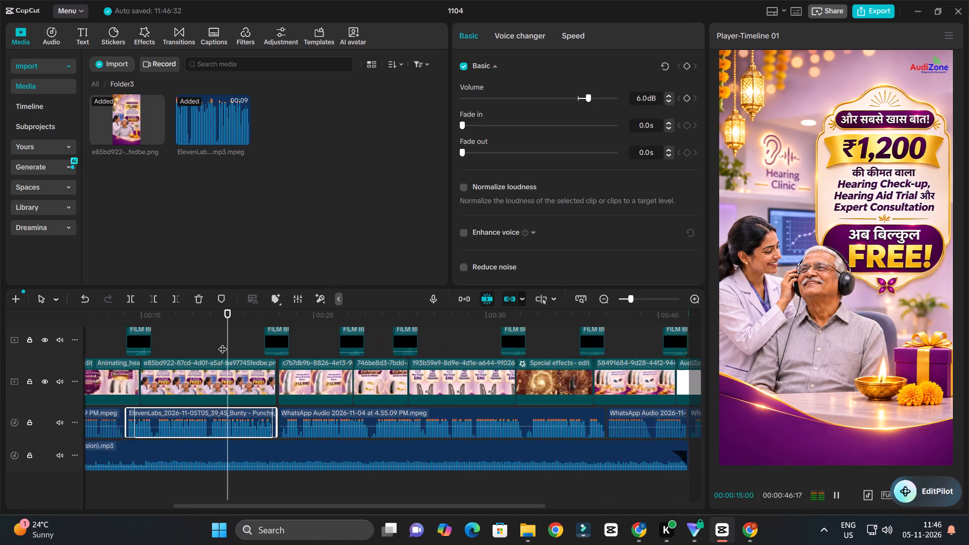
{"action": "scroll", "coordinate": [223, 343], "scroll_direction": "up", "scroll_amount": 1, "text": "ctrl"}
{"action": "scroll", "coordinate": [223, 343], "scroll_direction": "down", "scroll_amount": 3, "text": "ctrl"}
{"action": "scroll", "coordinate": [223, 344], "scroll_direction": "up", "scroll_amount": 3, "text": "ctrl"}
{"action": "scroll", "coordinate": [225, 344], "scroll_direction": "down", "scroll_amount": 2, "text": "ctrl"}
{"action": "scroll", "coordinate": [226, 345], "scroll_direction": "up", "scroll_amount": 3, "text": "ctrl"}
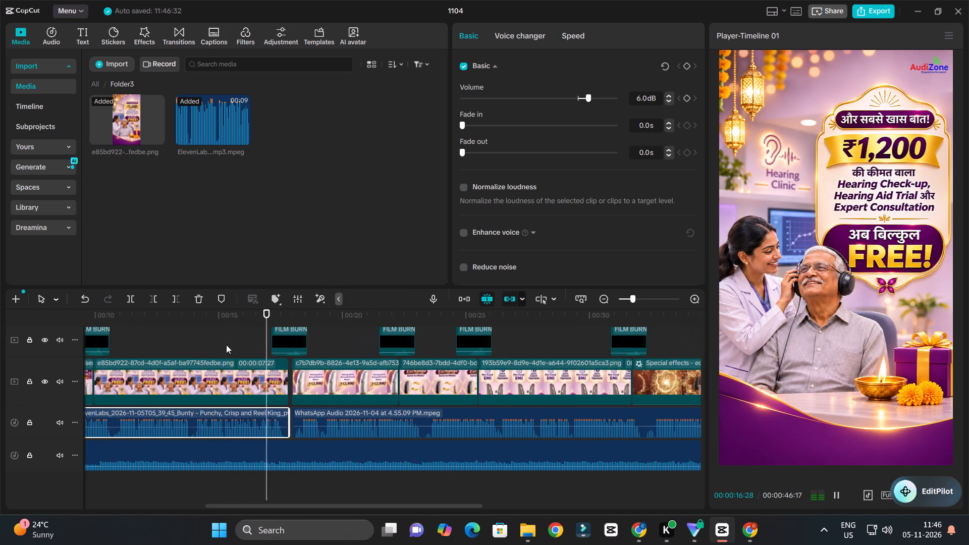
{"action": "scroll", "coordinate": [228, 344], "scroll_direction": "down", "scroll_amount": 3, "text": "ctrl"}
{"action": "scroll", "coordinate": [229, 344], "scroll_direction": "up", "scroll_amount": 3, "text": "ctrl"}
{"action": "scroll", "coordinate": [229, 344], "scroll_direction": "down", "scroll_amount": 3, "text": "ctrl"}
{"action": "scroll", "coordinate": [231, 344], "scroll_direction": "up", "scroll_amount": 3, "text": "ctrl"}
{"action": "scroll", "coordinate": [233, 344], "scroll_direction": "down", "scroll_amount": 3}
{"action": "scroll", "coordinate": [236, 345], "scroll_direction": "up", "scroll_amount": 3, "text": "ctrl"}
{"action": "scroll", "coordinate": [238, 345], "scroll_direction": "down", "scroll_amount": 3}
{"action": "scroll", "coordinate": [307, 368], "scroll_direction": "up", "scroll_amount": 3, "text": "ctrl"}
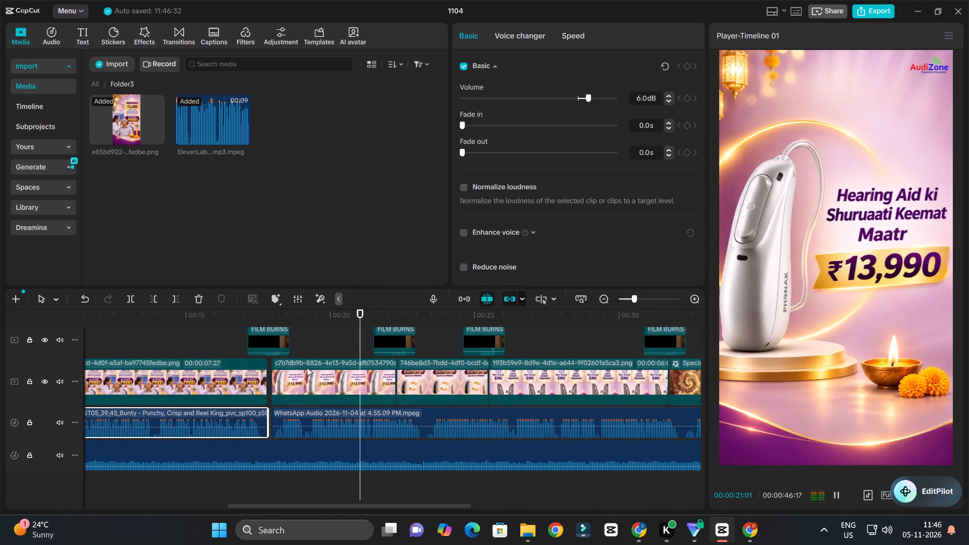
Shift all clips and voice-overs after the free check-up poster slightly earlier to close the small gap before the ₹13,990 clip.
{"action": "scroll", "coordinate": [289, 371], "scroll_direction": "up", "scroll_amount": 6, "text": "ctrl"}
{"action": "key", "text": "space"}
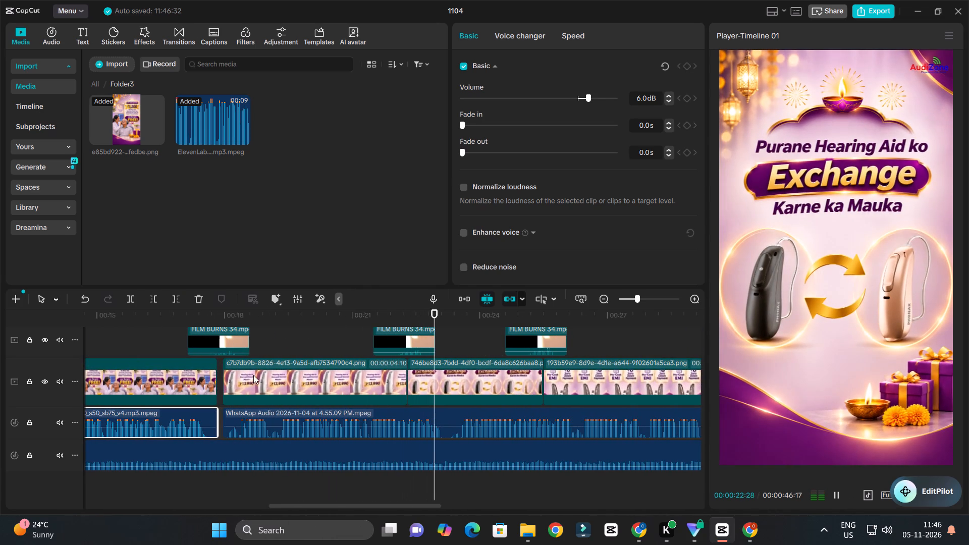
{"action": "scroll", "coordinate": [258, 371], "scroll_direction": "down", "scroll_amount": 17, "text": "ctrl"}
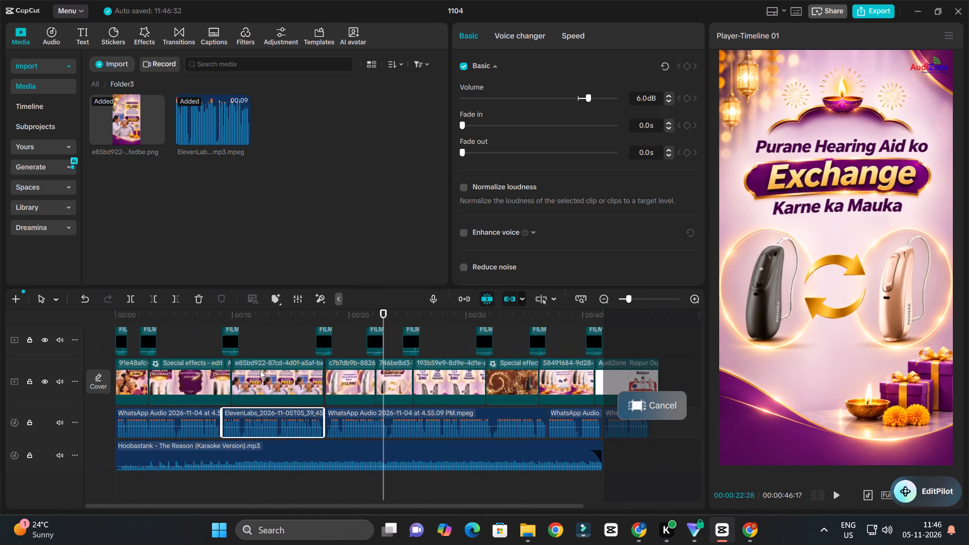
{"action": "left_click_drag", "start_coordinate": [610, 329], "coordinate": [316, 426]}
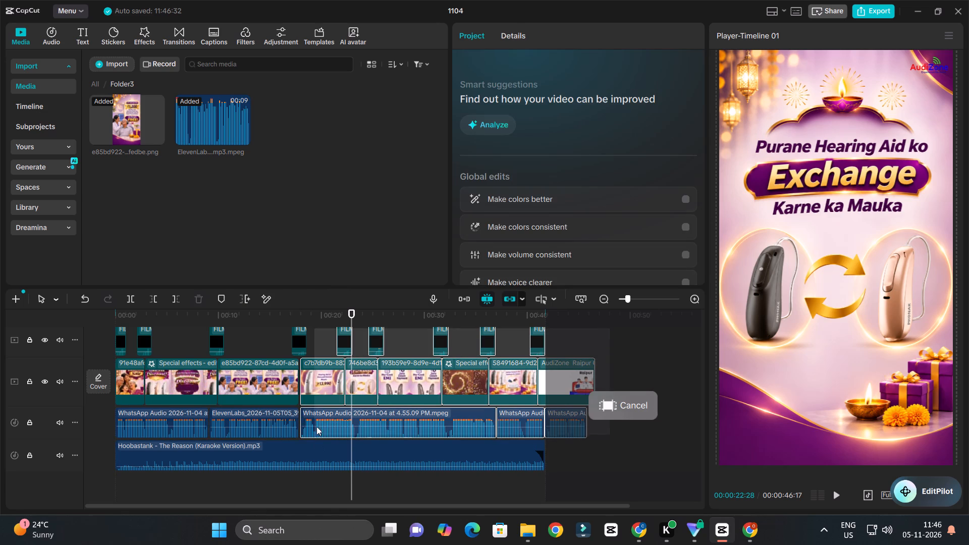
{"action": "left_click_drag", "start_coordinate": [316, 426], "coordinate": [300, 422]}
{"action": "scroll", "coordinate": [238, 348], "scroll_direction": "up", "scroll_amount": 7, "text": "ctrl"}
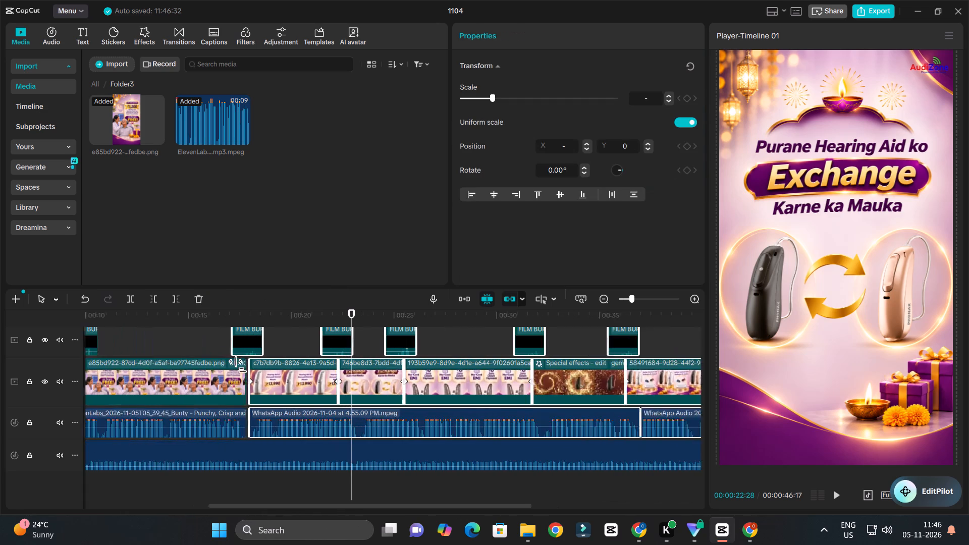
{"action": "scroll", "coordinate": [240, 366], "scroll_direction": "up", "scroll_amount": 5, "text": "ctrl"}
{"action": "left_click_drag", "start_coordinate": [256, 378], "coordinate": [249, 380]}
Play from the end of the poster clip through the ₹13,990, Exchange and No-Cost EMI clips to check the joins.
{"action": "left_click", "coordinate": [154, 317]}
{"action": "key", "text": "space"}
{"action": "scroll", "coordinate": [155, 350], "scroll_direction": "down", "scroll_amount": 4, "text": "ctrl"}
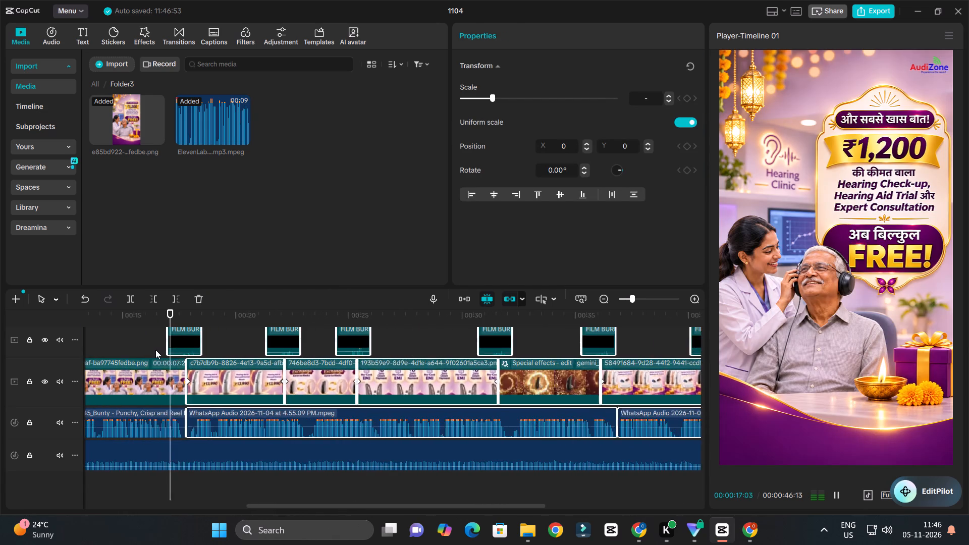
{"action": "scroll", "coordinate": [155, 350], "scroll_direction": "up", "scroll_amount": 3, "text": "ctrl"}
{"action": "scroll", "coordinate": [155, 350], "scroll_direction": "down", "scroll_amount": 4, "text": "ctrl"}
{"action": "scroll", "coordinate": [162, 352], "scroll_direction": "up", "scroll_amount": 3, "text": "ctrl"}
{"action": "scroll", "coordinate": [202, 361], "scroll_direction": "down", "scroll_amount": 3, "text": "ctrl"}
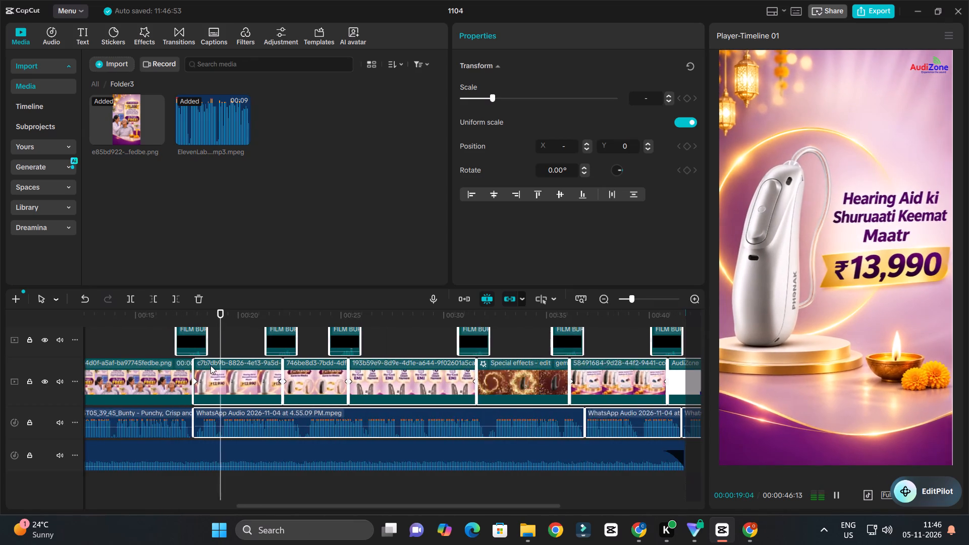
{"action": "scroll", "coordinate": [210, 365], "scroll_direction": "down", "scroll_amount": 7, "text": "ctrl"}
{"action": "scroll", "coordinate": [299, 374], "scroll_direction": "up", "scroll_amount": 3, "text": "ctrl"}
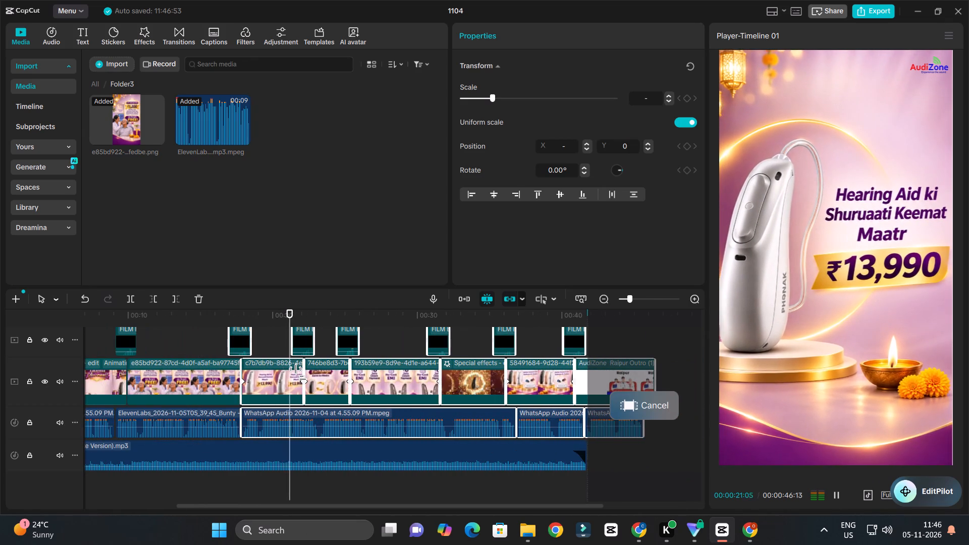
{"action": "scroll", "coordinate": [300, 373], "scroll_direction": "down", "scroll_amount": 3, "text": "ctrl"}
{"action": "scroll", "coordinate": [300, 373], "scroll_direction": "up", "scroll_amount": 3, "text": "ctrl"}
{"action": "scroll", "coordinate": [300, 373], "scroll_direction": "down", "scroll_amount": 3, "text": "ctrl"}
{"action": "scroll", "coordinate": [300, 373], "scroll_direction": "up", "scroll_amount": 3, "text": "ctrl"}
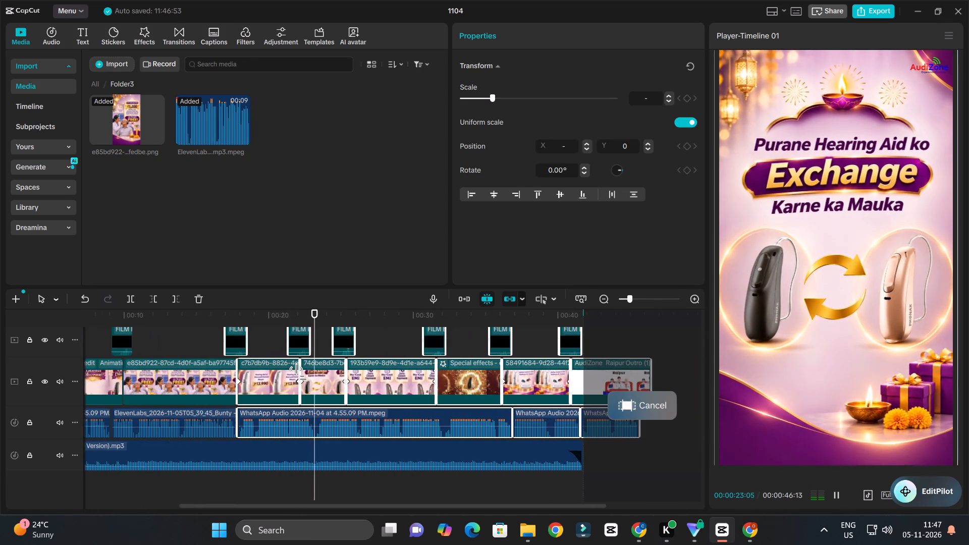
{"action": "scroll", "coordinate": [306, 367], "scroll_direction": "down", "scroll_amount": 3, "text": "ctrl"}
{"action": "scroll", "coordinate": [306, 367], "scroll_direction": "up", "scroll_amount": 3, "text": "ctrl"}
{"action": "scroll", "coordinate": [306, 367], "scroll_direction": "down", "scroll_amount": 3, "text": "ctrl"}
{"action": "scroll", "coordinate": [306, 367], "scroll_direction": "up", "scroll_amount": 3, "text": "ctrl"}
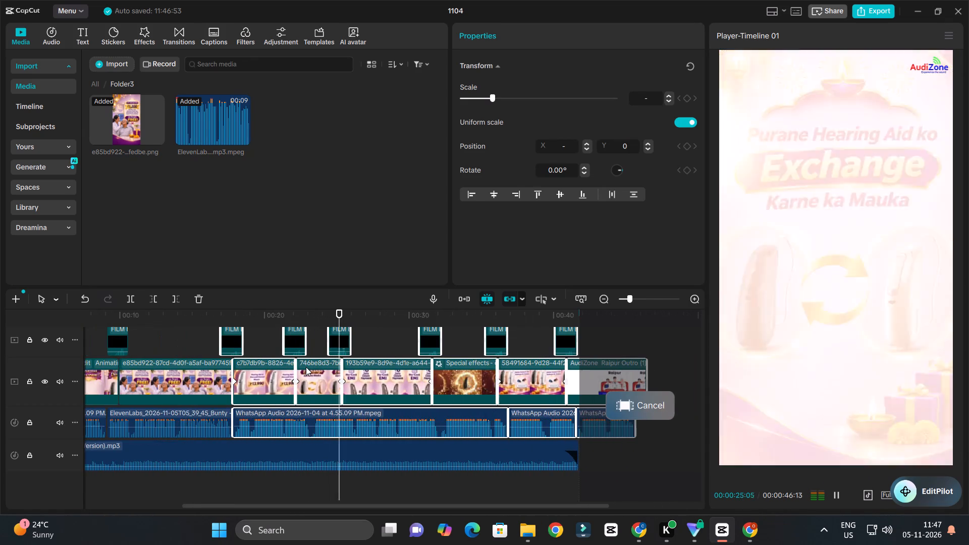
{"action": "scroll", "coordinate": [306, 367], "scroll_direction": "down", "scroll_amount": 3, "text": "ctrl"}
{"action": "scroll", "coordinate": [306, 367], "scroll_direction": "up", "scroll_amount": 3, "text": "ctrl"}
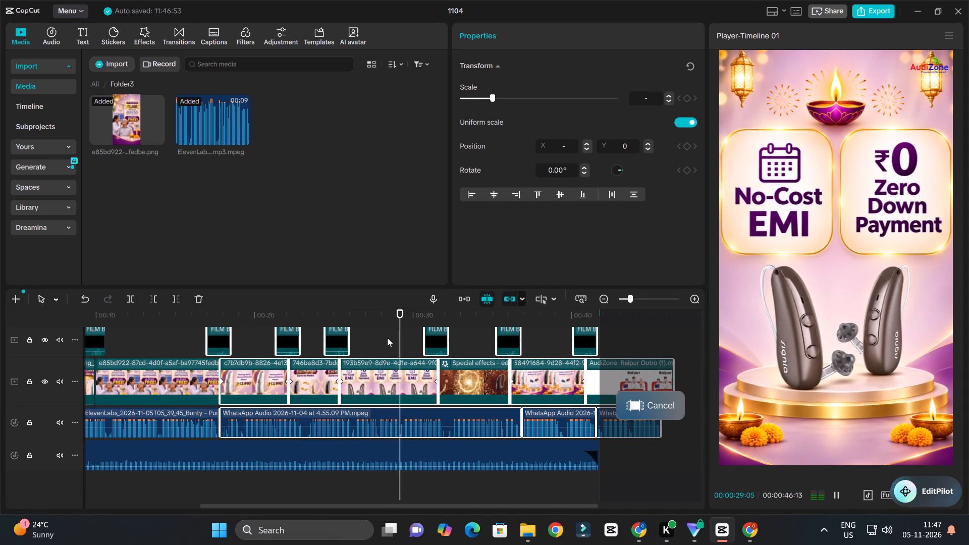
Deselect the clips and review playback from the No-Cost EMI clip through to the Raipur outro.
{"action": "left_click", "coordinate": [387, 338]}
{"action": "key", "text": "space"}
{"action": "scroll", "coordinate": [387, 337], "scroll_direction": "down", "scroll_amount": 5, "text": "ctrl"}
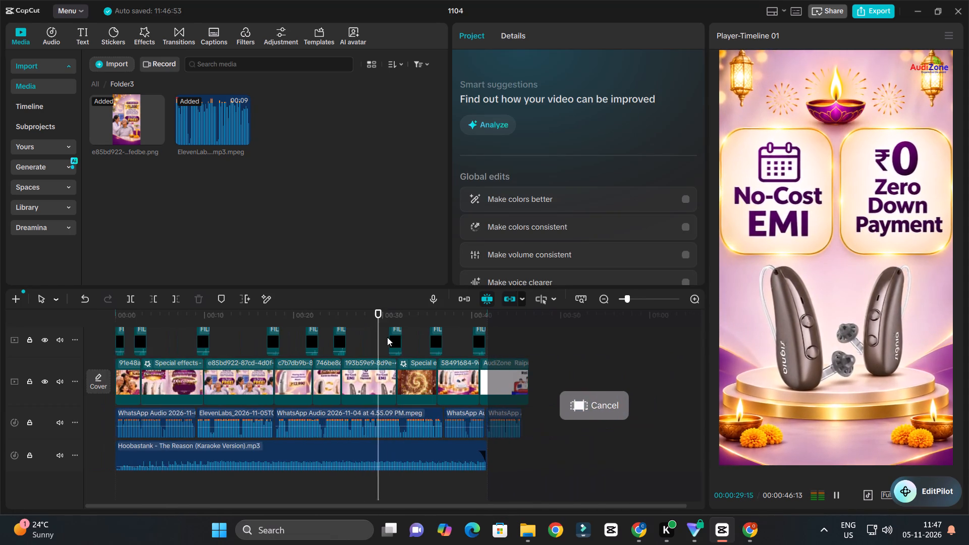
{"action": "scroll", "coordinate": [400, 346], "scroll_direction": "up", "scroll_amount": 3, "text": "ctrl"}
{"action": "scroll", "coordinate": [418, 346], "scroll_direction": "down", "scroll_amount": 3, "text": "ctrl"}
{"action": "scroll", "coordinate": [418, 346], "scroll_direction": "up", "scroll_amount": 3, "text": "ctrl"}
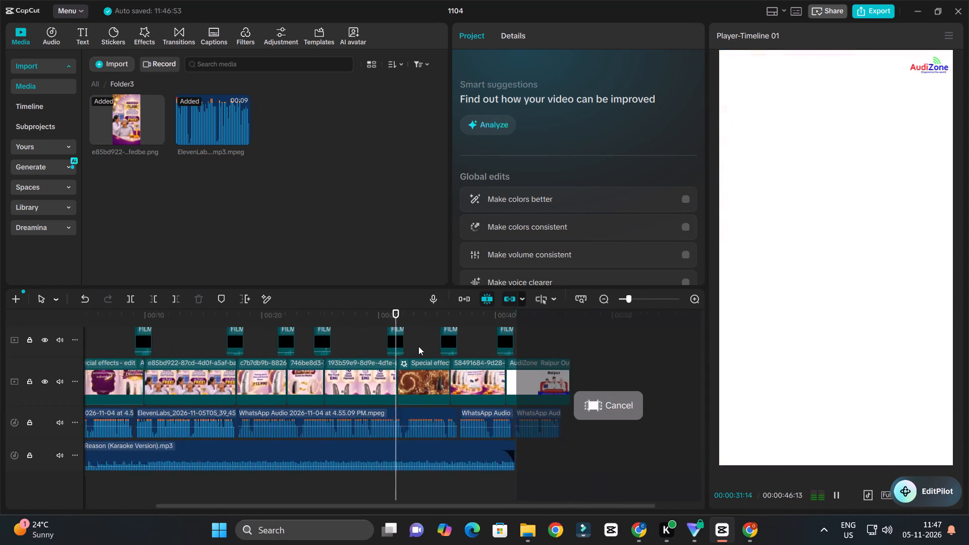
{"action": "scroll", "coordinate": [418, 346], "scroll_direction": "down", "scroll_amount": 3}
{"action": "scroll", "coordinate": [418, 346], "scroll_direction": "up", "scroll_amount": 3, "text": "ctrl"}
{"action": "scroll", "coordinate": [418, 346], "scroll_direction": "down", "scroll_amount": 3}
{"action": "scroll", "coordinate": [418, 346], "scroll_direction": "up", "scroll_amount": 3, "text": "ctrl"}
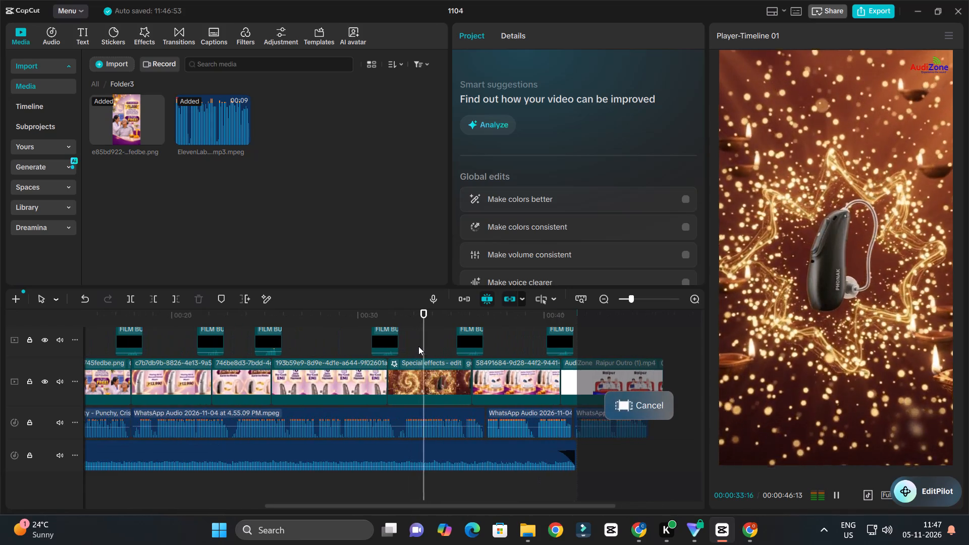
{"action": "scroll", "coordinate": [418, 346], "scroll_direction": "down", "scroll_amount": 3}
{"action": "scroll", "coordinate": [418, 346], "scroll_direction": "up", "scroll_amount": 3, "text": "ctrl"}
{"action": "scroll", "coordinate": [418, 346], "scroll_direction": "down", "scroll_amount": 3, "text": "ctrl"}
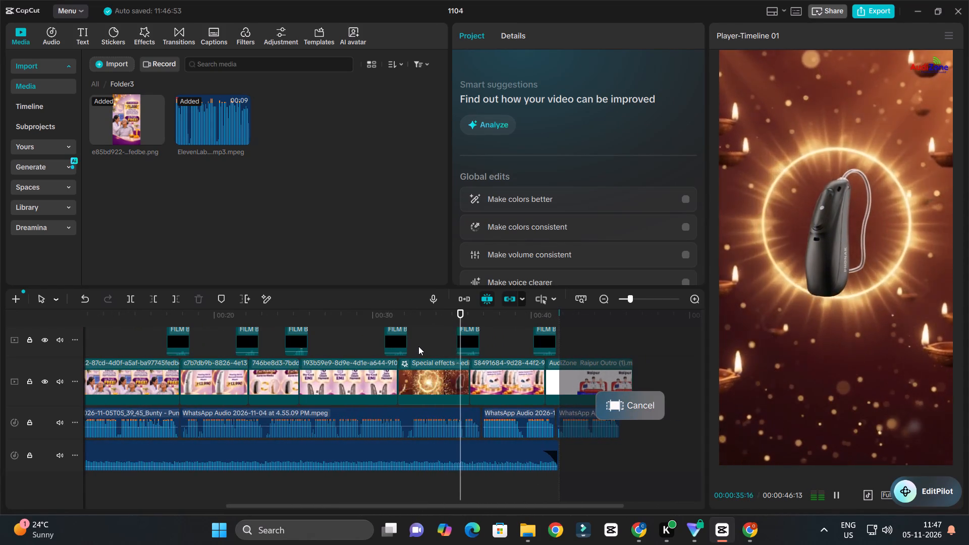
{"action": "scroll", "coordinate": [418, 346], "scroll_direction": "up", "scroll_amount": 3, "text": "ctrl"}
{"action": "scroll", "coordinate": [418, 346], "scroll_direction": "down", "scroll_amount": 3, "text": "ctrl"}
{"action": "scroll", "coordinate": [418, 346], "scroll_direction": "up", "scroll_amount": 3, "text": "ctrl"}
{"action": "scroll", "coordinate": [418, 346], "scroll_direction": "down", "scroll_amount": 3, "text": "ctrl"}
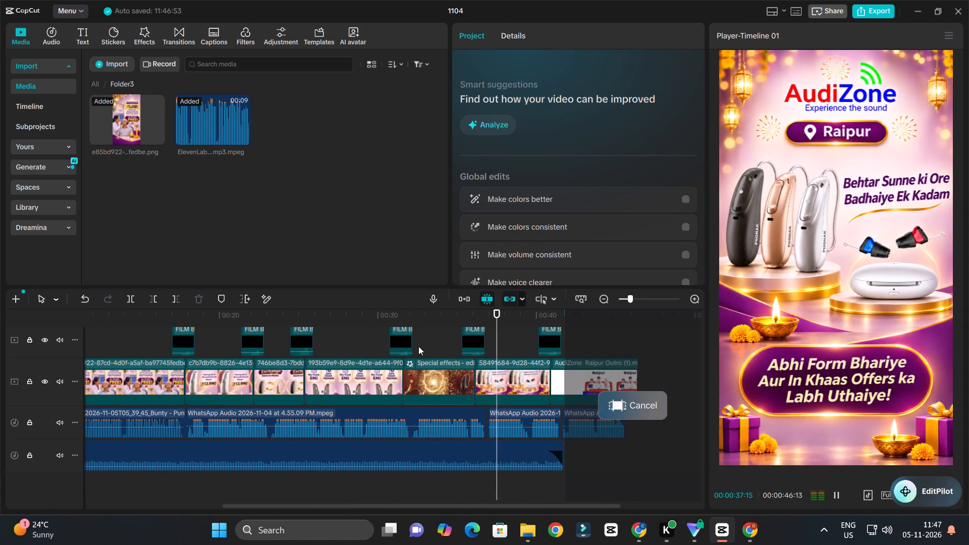
{"action": "scroll", "coordinate": [418, 346], "scroll_direction": "down", "scroll_amount": 3, "text": "ctrl"}
{"action": "scroll", "coordinate": [418, 346], "scroll_direction": "up", "scroll_amount": 3, "text": "ctrl"}
{"action": "scroll", "coordinate": [418, 346], "scroll_direction": "down", "scroll_amount": 2, "text": "ctrl"}
{"action": "scroll", "coordinate": [418, 346], "scroll_direction": "up", "scroll_amount": 2, "text": "ctrl"}
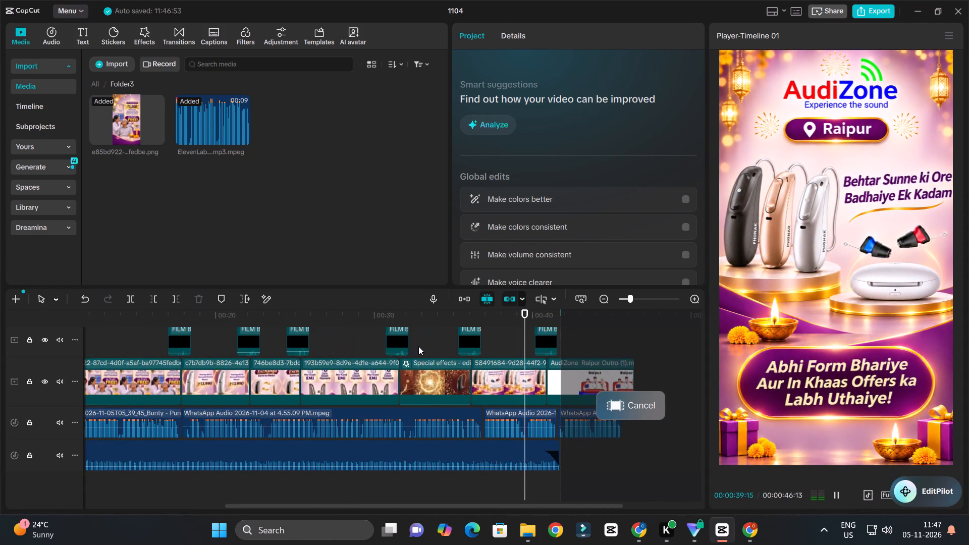
{"action": "scroll", "coordinate": [418, 346], "scroll_direction": "down", "scroll_amount": 3, "text": "ctrl"}
{"action": "scroll", "coordinate": [418, 346], "scroll_direction": "up", "scroll_amount": 3, "text": "ctrl"}
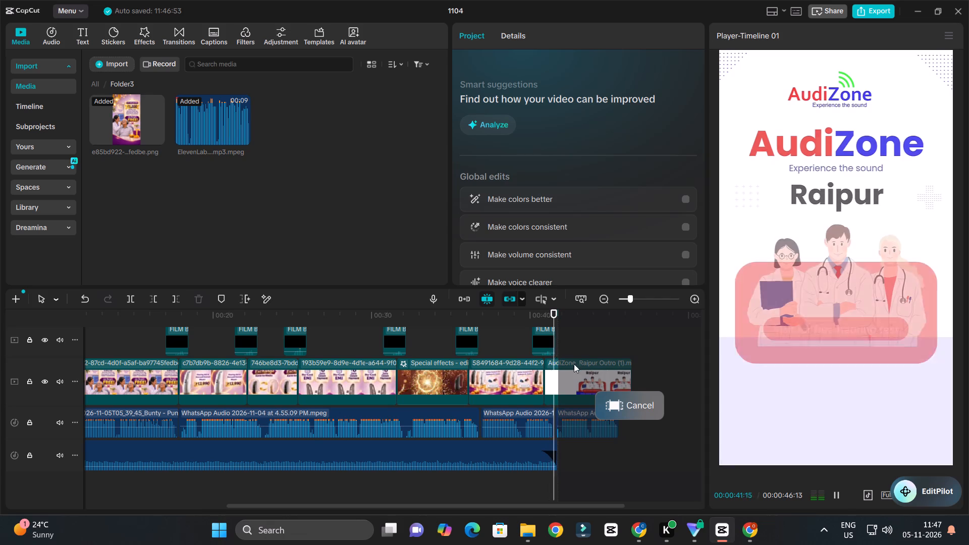
{"action": "key", "text": "space"}
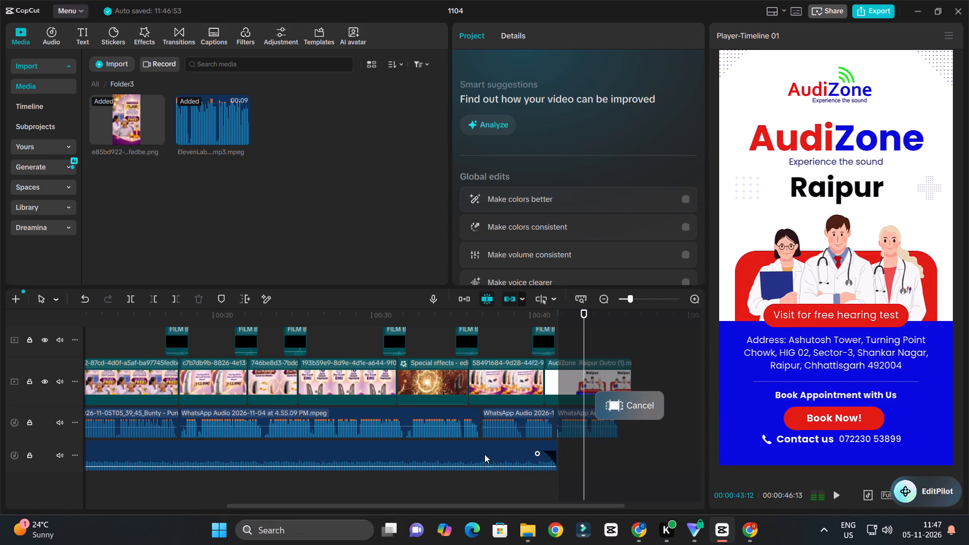
Extend the Hoobastank background music to the end of the Raipur outro at 00:00:46:13 and clear the dimmed timeline range.
{"action": "left_click", "coordinate": [482, 453]}
{"action": "left_click_drag", "start_coordinate": [558, 451], "coordinate": [609, 460]}
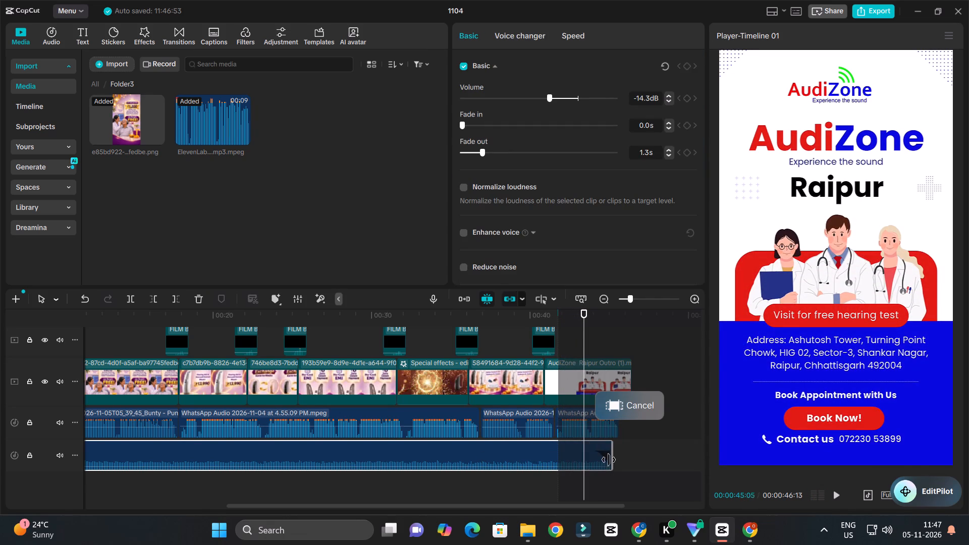
{"action": "left_click_drag", "start_coordinate": [609, 460], "coordinate": [616, 460]}
{"action": "key", "text": "space"}
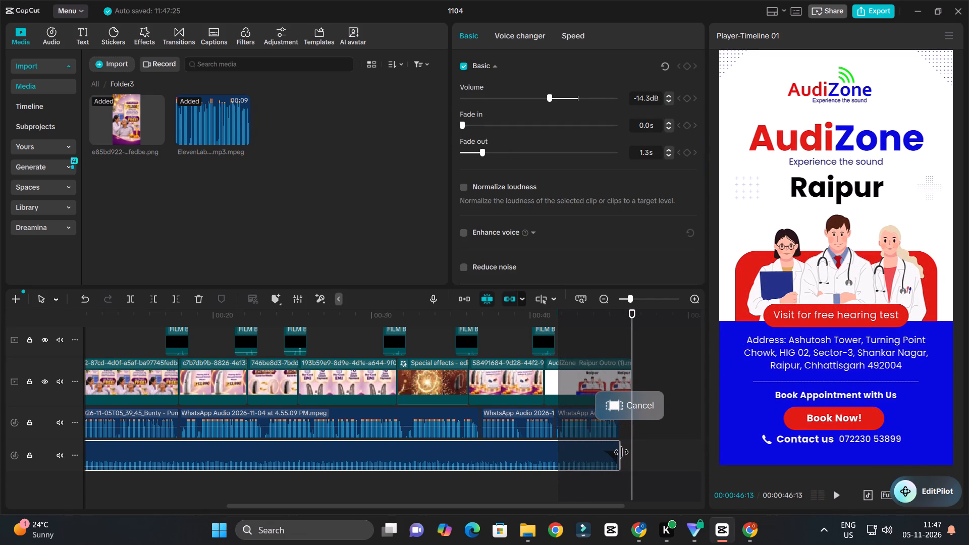
{"action": "left_click_drag", "start_coordinate": [621, 452], "coordinate": [628, 454]}
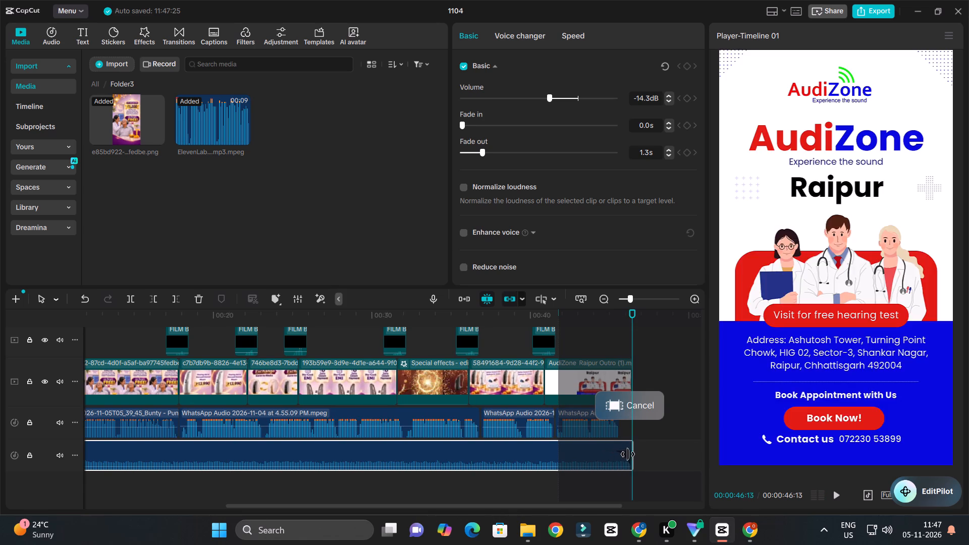
{"action": "left_click_drag", "start_coordinate": [628, 454], "coordinate": [628, 455]}
{"action": "left_click", "coordinate": [645, 434]}
{"action": "left_click", "coordinate": [642, 411]}
Apply the Fade Out exit animation to the AudiZone Raipur Outro clip.
{"action": "scroll", "coordinate": [651, 410], "scroll_direction": "up", "scroll_amount": 1, "text": "ctrl"}
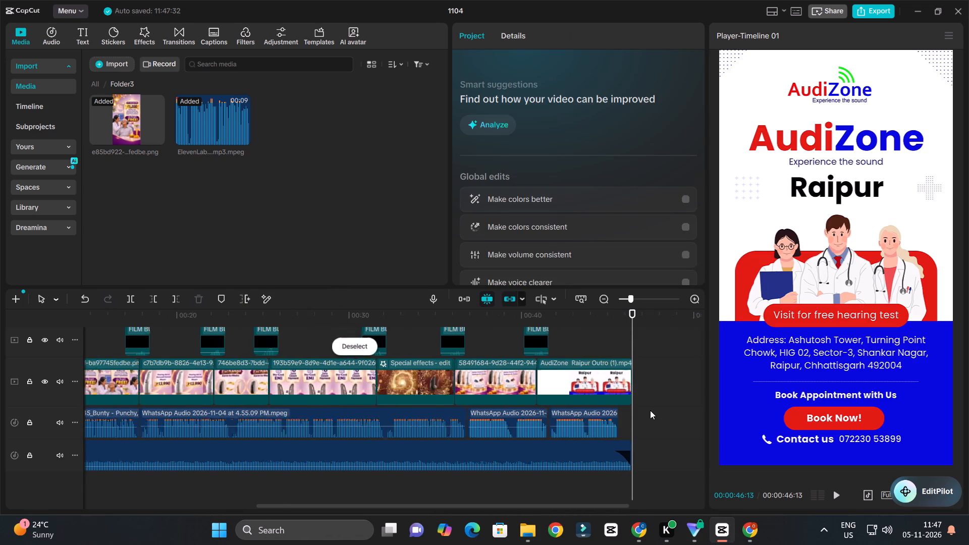
{"action": "scroll", "coordinate": [650, 410], "scroll_direction": "up", "scroll_amount": 6, "text": "ctrl"}
{"action": "left_click", "coordinate": [625, 379]}
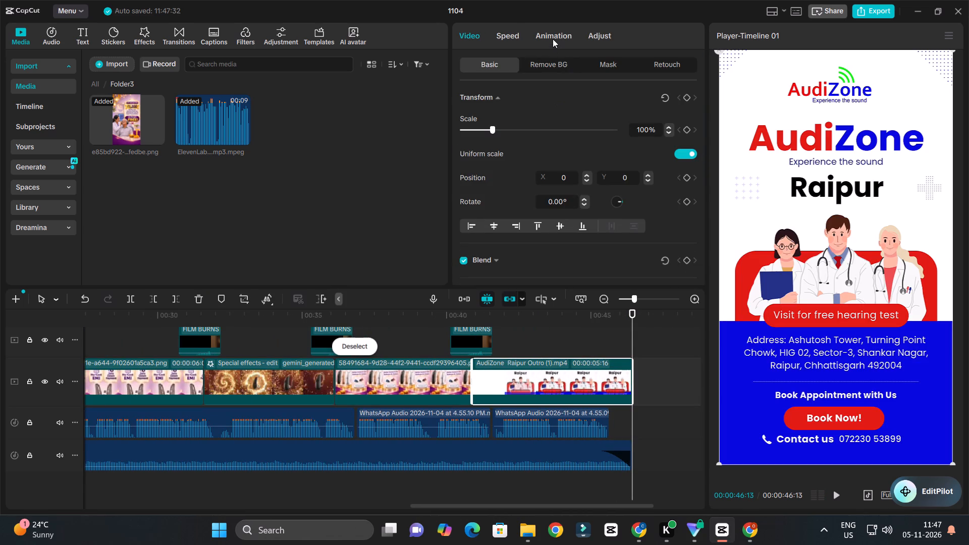
{"action": "left_click", "coordinate": [553, 38]}
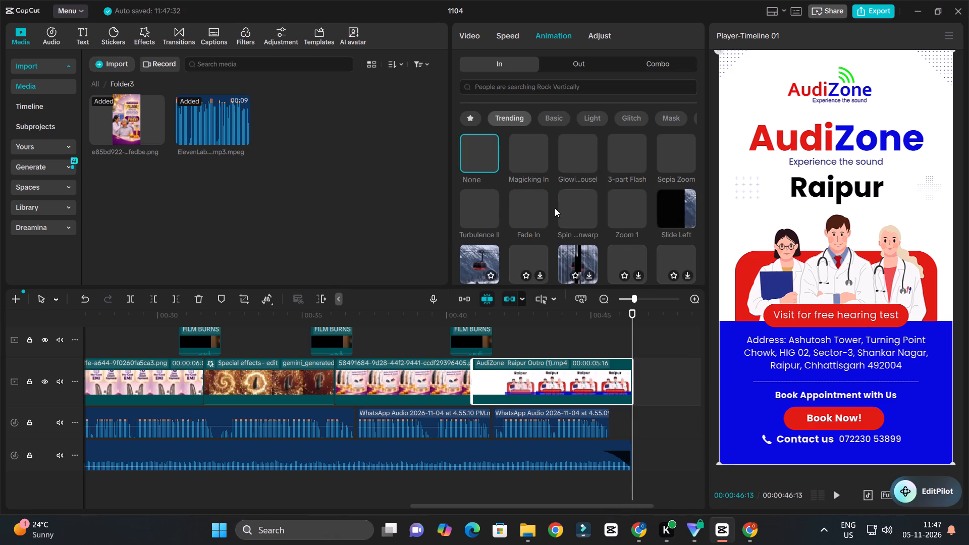
{"action": "left_click", "coordinate": [558, 57]}
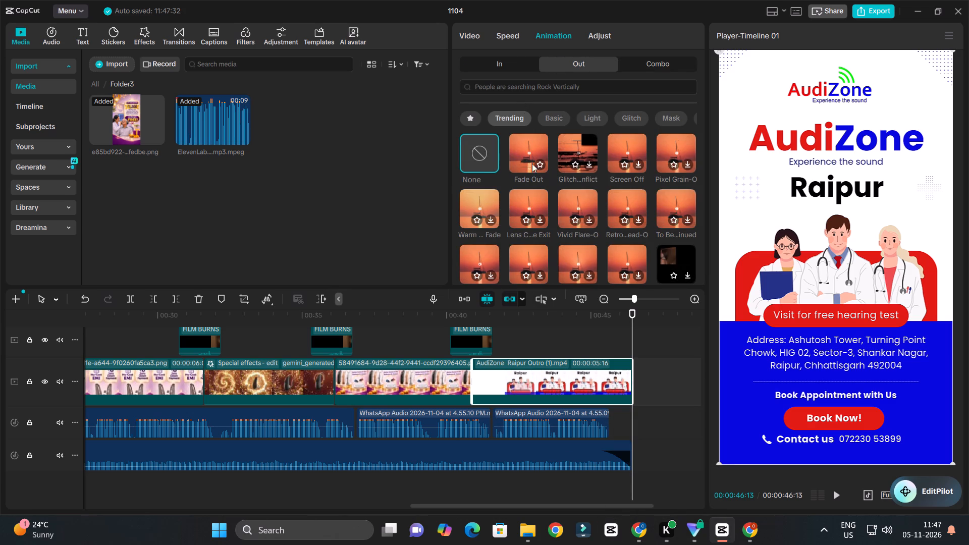
{"action": "left_click", "coordinate": [532, 158]}
Play the video from its beginning to review the opening clips.
{"action": "left_click", "coordinate": [602, 321]}
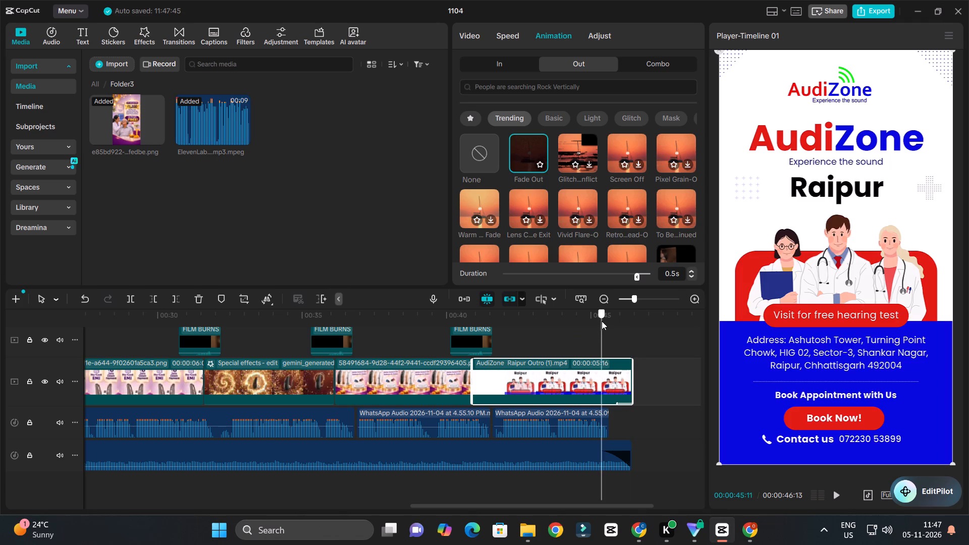
{"action": "left_click_drag", "start_coordinate": [602, 320], "coordinate": [0, 452]}
{"action": "key", "text": "space"}
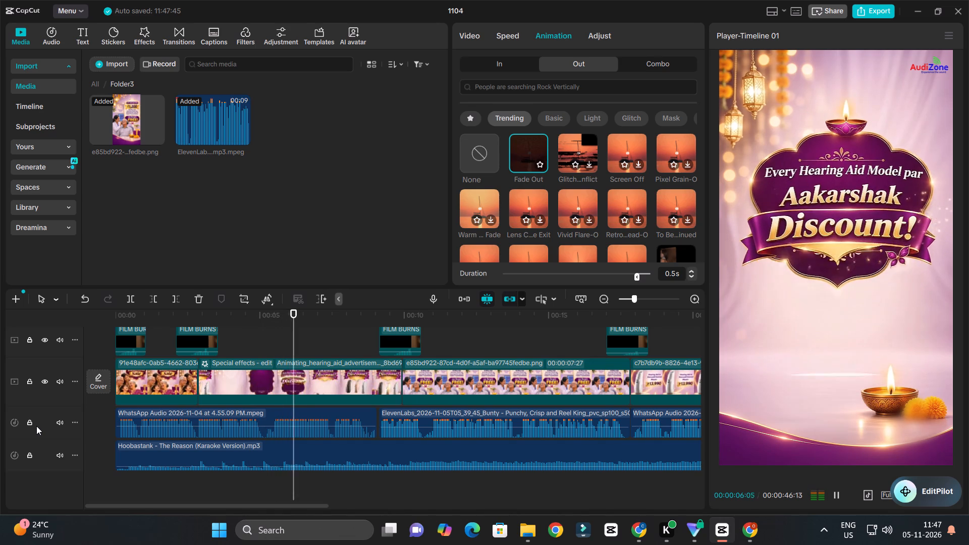
Extend the AudiZone PNG logo overlay to the start of the Raipur outro, for a duration of 00:00:40:27.
{"action": "scroll", "coordinate": [499, 389], "scroll_direction": "down", "scroll_amount": 10, "text": "ctrl"}
{"action": "scroll", "coordinate": [501, 390], "scroll_direction": "up", "scroll_amount": 4}
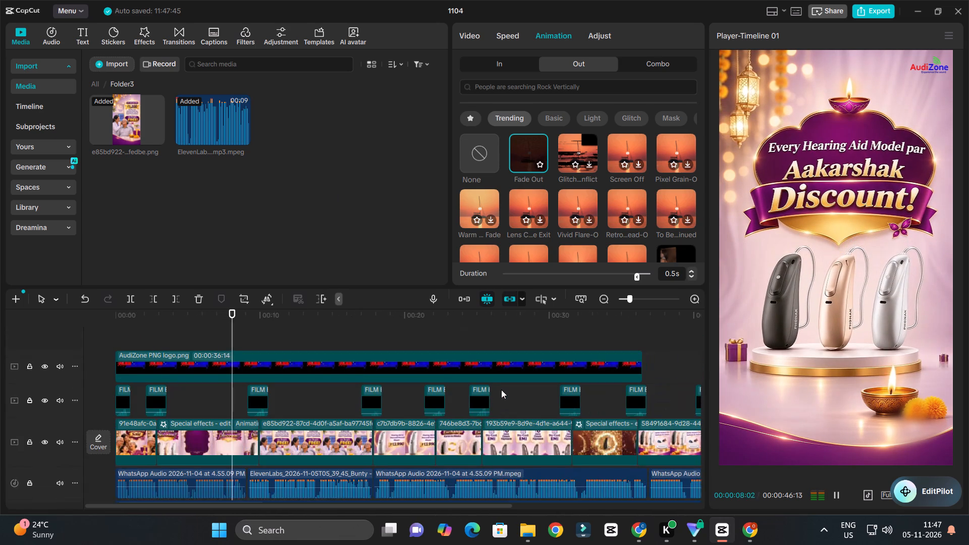
{"action": "scroll", "coordinate": [502, 390], "scroll_direction": "up", "scroll_amount": 3}
{"action": "scroll", "coordinate": [502, 390], "scroll_direction": "down", "scroll_amount": 5, "text": "ctrl"}
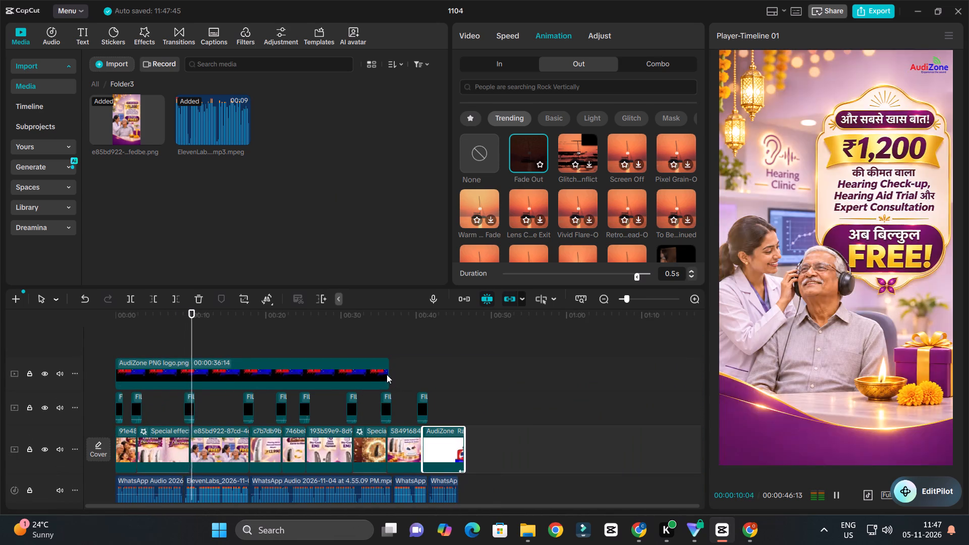
{"action": "left_click_drag", "start_coordinate": [389, 377], "coordinate": [420, 385]}
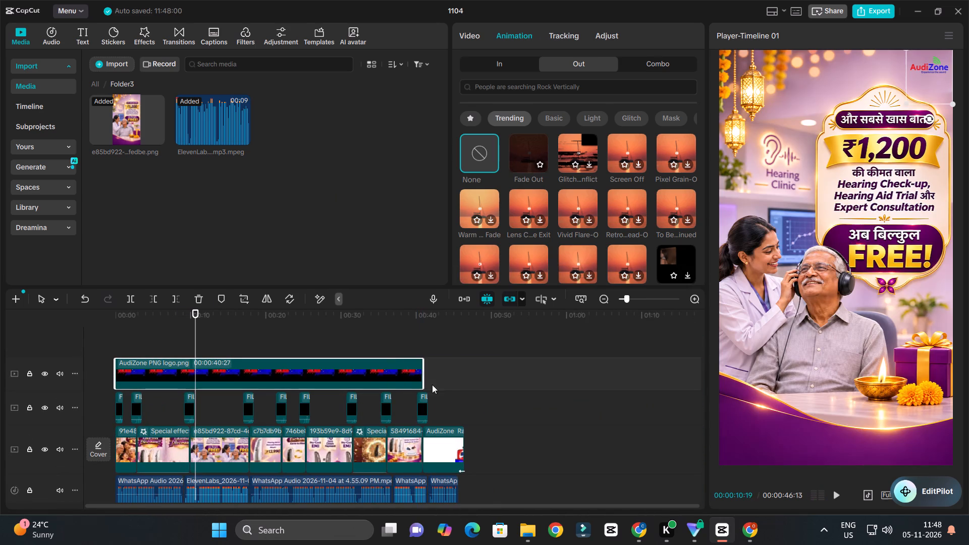
Add a scale keyframe at 100% at the start of the free hearing check-up poster clip.
{"action": "key", "text": "space"}
{"action": "scroll", "coordinate": [443, 390], "scroll_direction": "up", "scroll_amount": 4, "text": "ctrl"}
{"action": "scroll", "coordinate": [443, 391], "scroll_direction": "down", "scroll_amount": 3, "text": "ctrl"}
{"action": "scroll", "coordinate": [172, 432], "scroll_direction": "up", "scroll_amount": 4, "text": "ctrl"}
{"action": "key", "text": "space"}
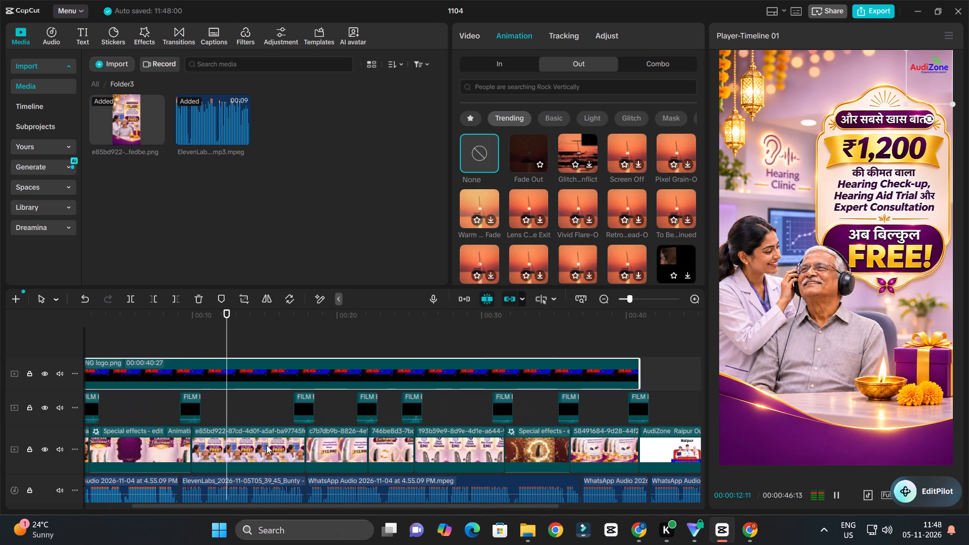
{"action": "left_click", "coordinate": [270, 449]}
{"action": "key", "text": "Down"}
{"action": "key", "text": "Up"}
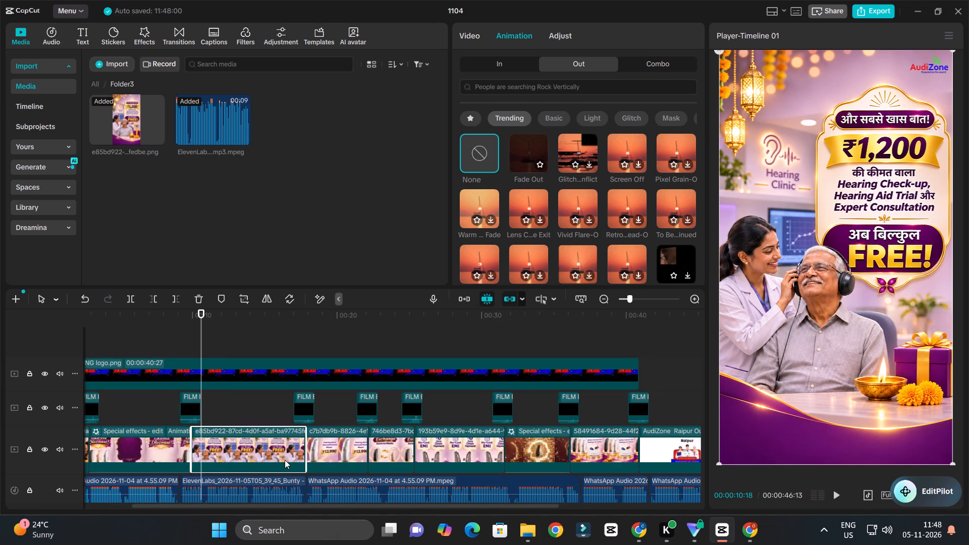
{"action": "key", "text": "Up"}
{"action": "left_click", "coordinate": [470, 31]}
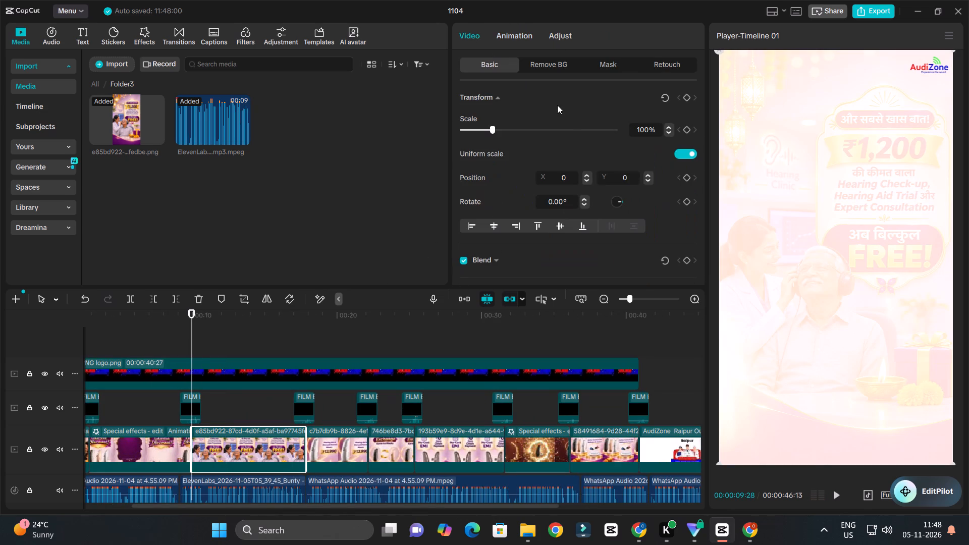
{"action": "left_click", "coordinate": [682, 131]}
{"action": "left_click", "coordinate": [685, 130]}
Add a 110% scale keyframe partway through the free hearing check-up poster clip, at 00:00:13:26.
{"action": "key", "text": "Down"}
{"action": "left_click_drag", "start_coordinate": [229, 317], "coordinate": [246, 342]}
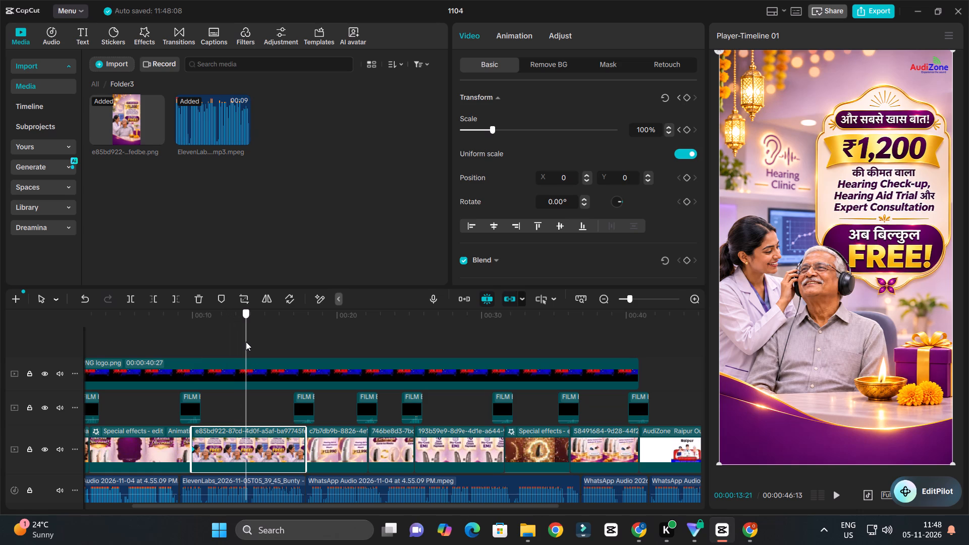
{"action": "left_click_drag", "start_coordinate": [246, 342], "coordinate": [248, 349]}
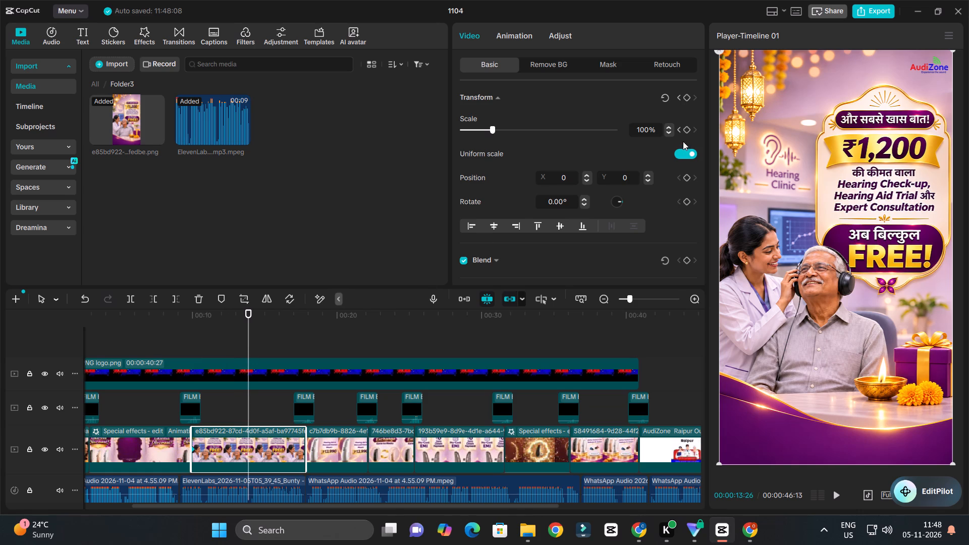
{"action": "left_click_drag", "start_coordinate": [648, 130], "coordinate": [540, 129]}
{"action": "type", "text": "110"}
{"action": "key", "text": "Return"}
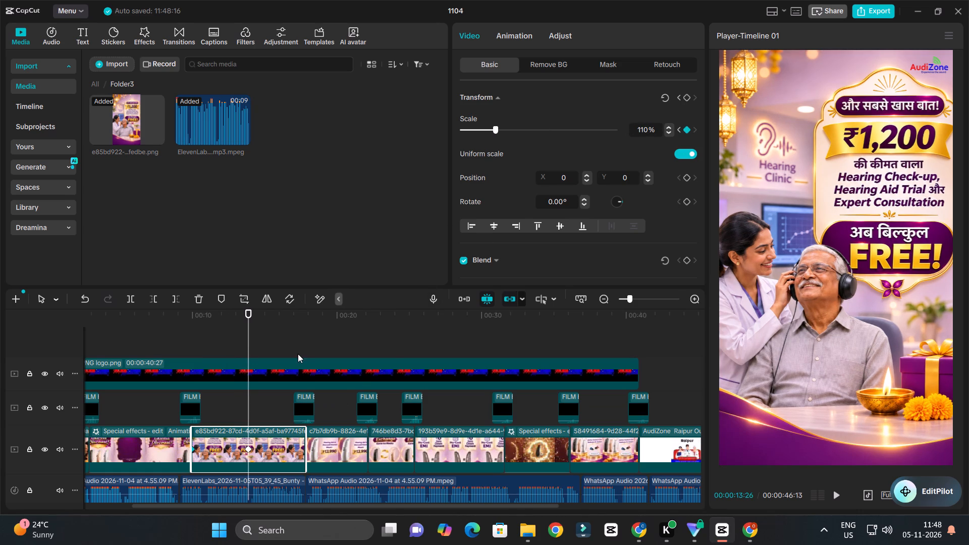
Add a 100% scale keyframe at the end of the free hearing check-up poster clip, at 00:00:17:25.
{"action": "left_click_drag", "start_coordinate": [304, 317], "coordinate": [304, 336]}
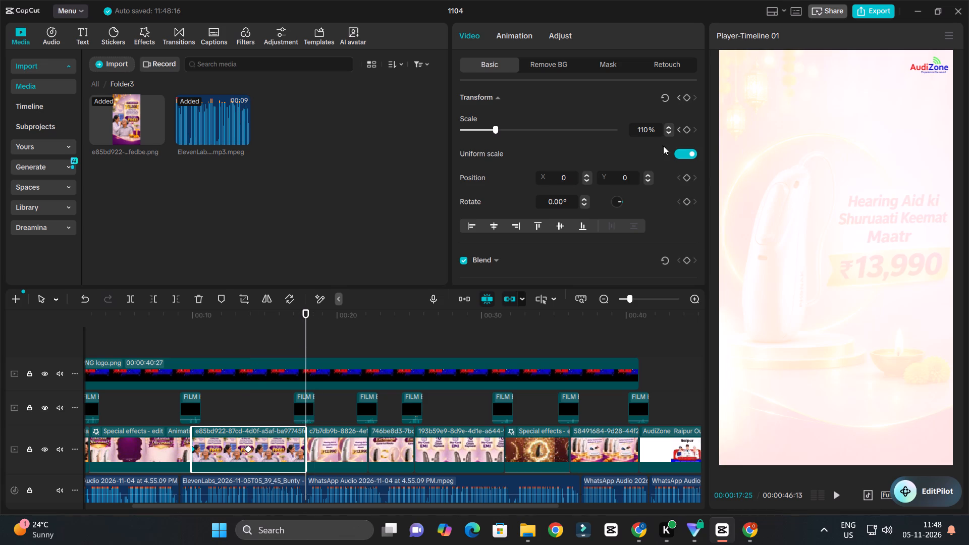
{"action": "left_click_drag", "start_coordinate": [650, 130], "coordinate": [562, 132]}
{"action": "type", "text": "10"}
{"action": "key", "text": "0"}
{"action": "key", "text": "Return"}
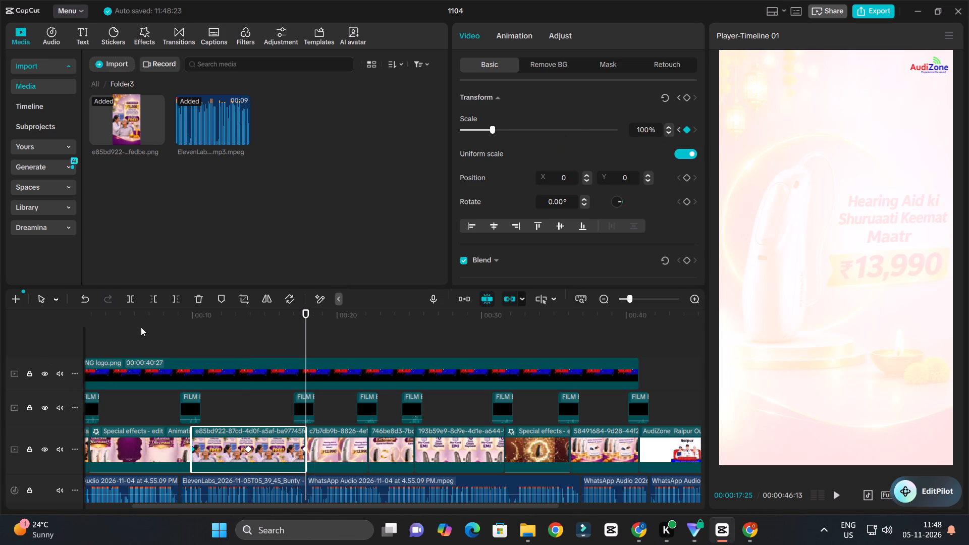
Play the video from just before the free check-up poster, and play the Raipur outro, to review the poster's zoom and the ending.
{"action": "left_click", "coordinate": [174, 320]}
{"action": "key", "text": "space"}
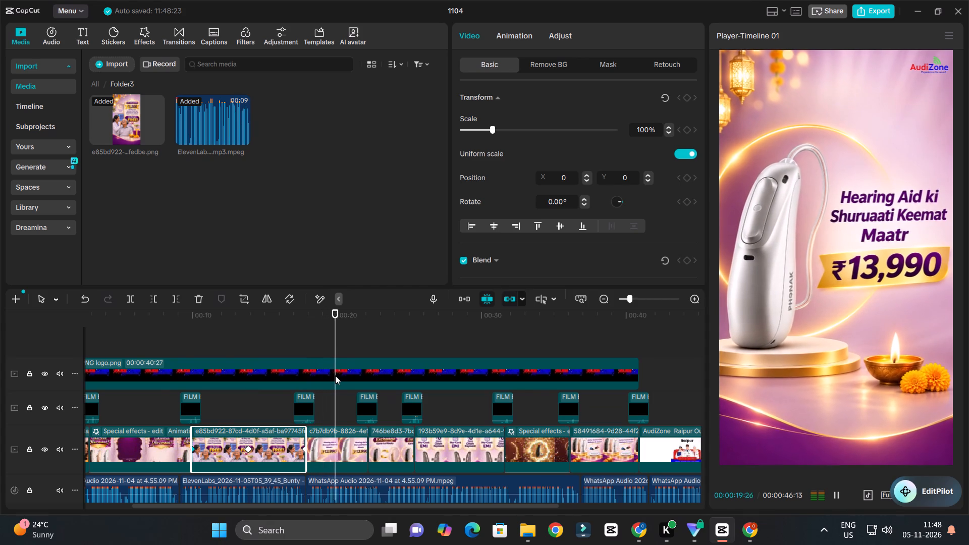
{"action": "scroll", "coordinate": [334, 374], "scroll_direction": "down", "scroll_amount": 6, "text": "ctrl"}
{"action": "scroll", "coordinate": [376, 393], "scroll_direction": "up", "scroll_amount": 2, "text": "ctrl"}
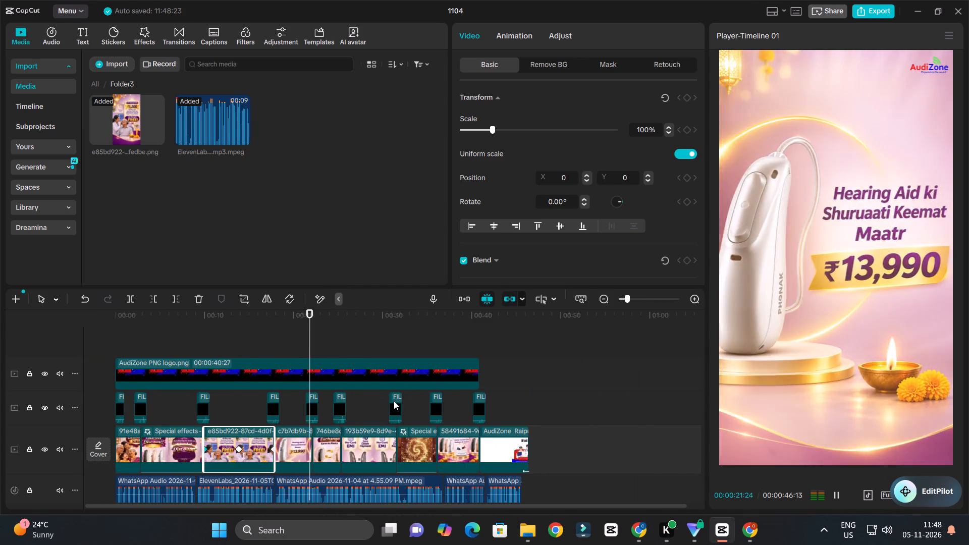
{"action": "key", "text": "space"}
{"action": "left_click_drag", "start_coordinate": [472, 318], "coordinate": [501, 348]}
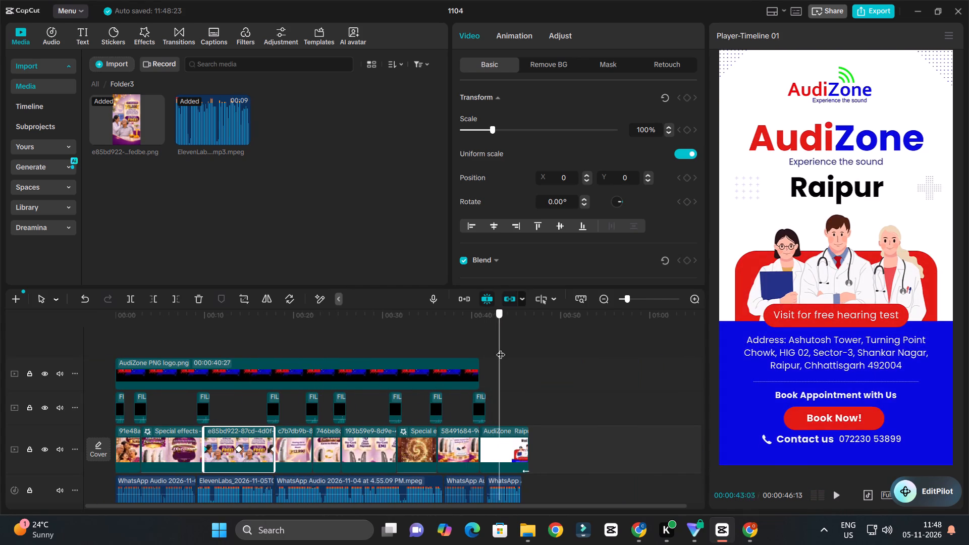
{"action": "left_click_drag", "start_coordinate": [501, 348], "coordinate": [500, 348]}
{"action": "key", "text": "space"}
{"action": "scroll", "coordinate": [531, 365], "scroll_direction": "up", "scroll_amount": 8, "text": "ctrl"}
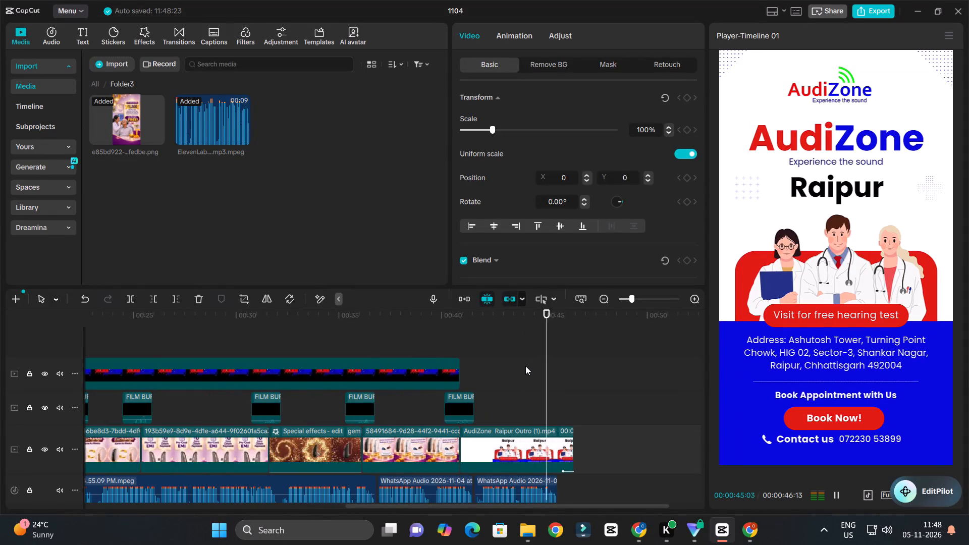
{"action": "key", "text": "space"}
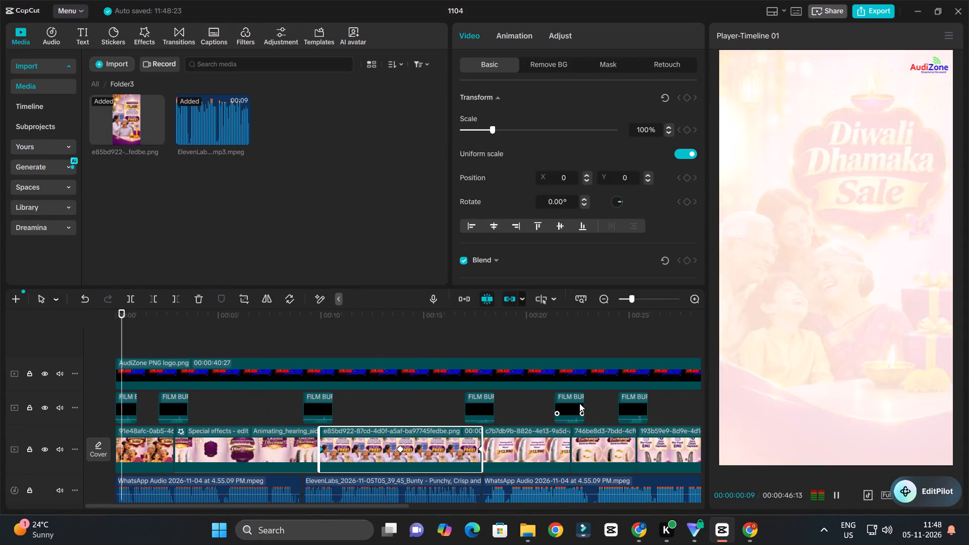
{"action": "key", "text": "space"}
{"action": "scroll", "coordinate": [553, 401], "scroll_direction": "down", "scroll_amount": 13, "text": "ctrl"}
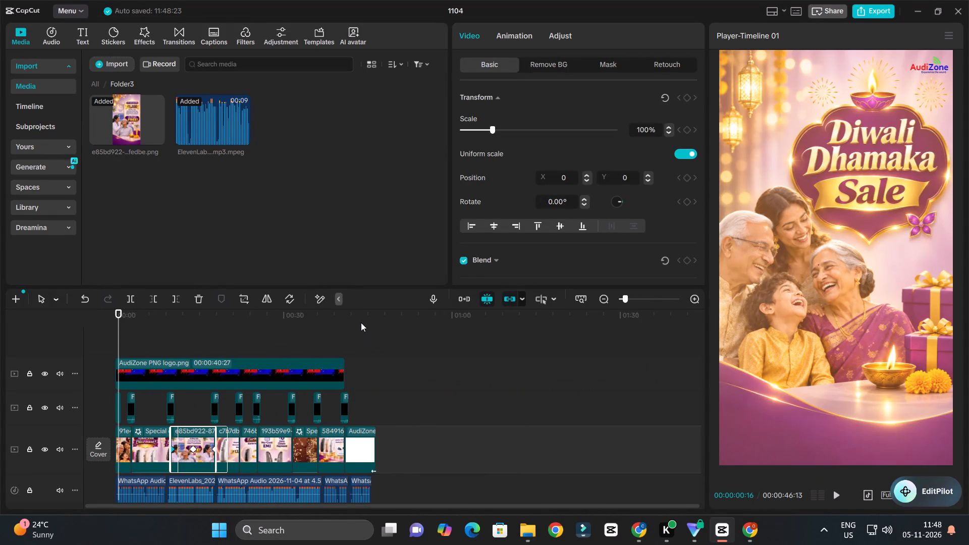
Mark the out point at the end of the timeline, at 00:00:46:13.
{"action": "key", "text": "Down"}
{"action": "key", "text": "End"}
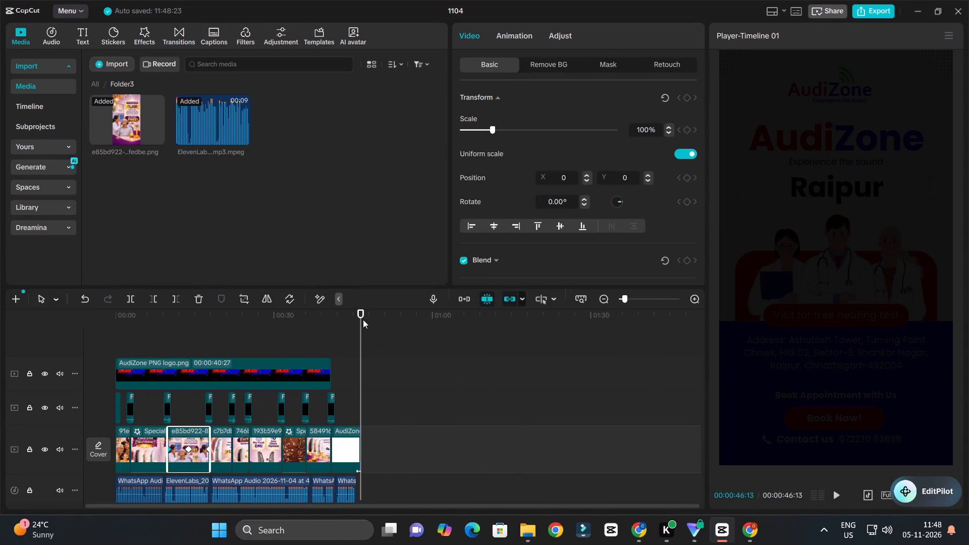
{"action": "key", "text": "o"}
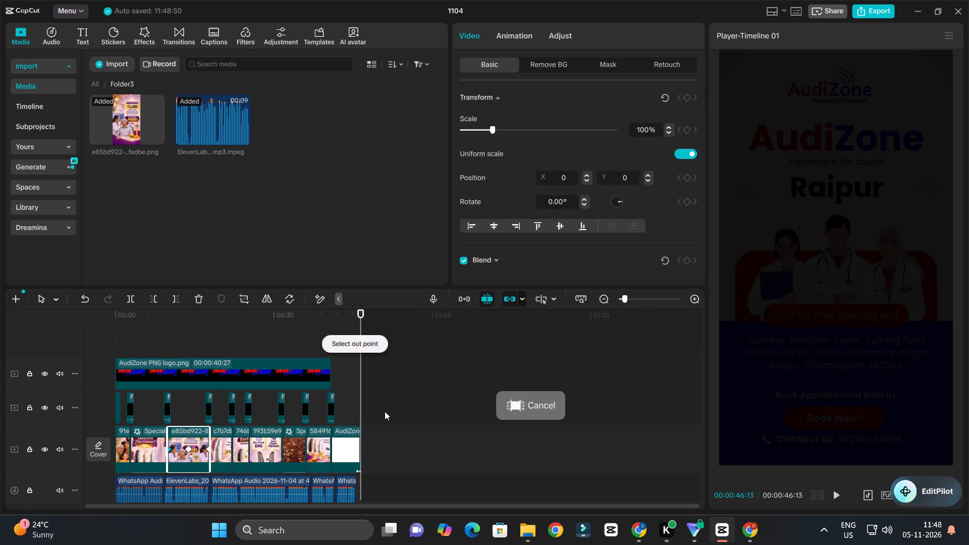
Open the export settings and name the exported video "AUDIZONE DIWALI RAIPUR F Z (5-11-26)".
{"action": "left_click", "coordinate": [883, 14]}
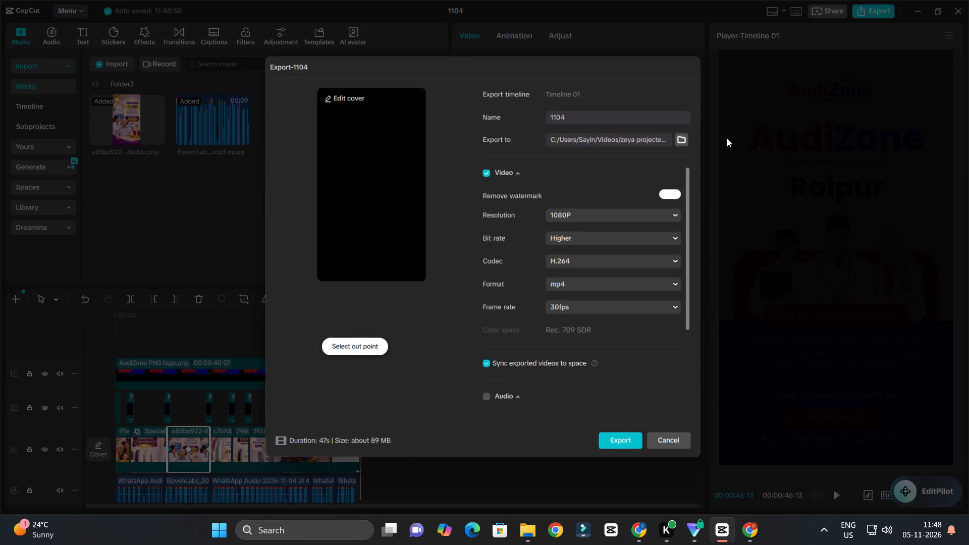
{"action": "left_click_drag", "start_coordinate": [574, 111], "coordinate": [477, 95]}
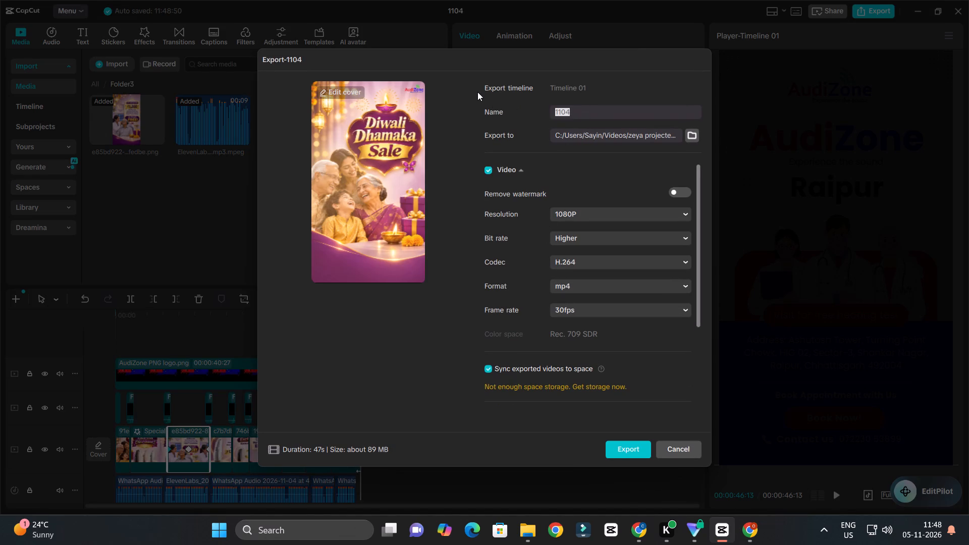
{"action": "type", "text": "AI"}
{"action": "key", "text": "BackSpace"}
{"action": "type", "text": "UDI"}
{"action": "type", "text": "ZONE"}
{"action": "key", "text": "space"}
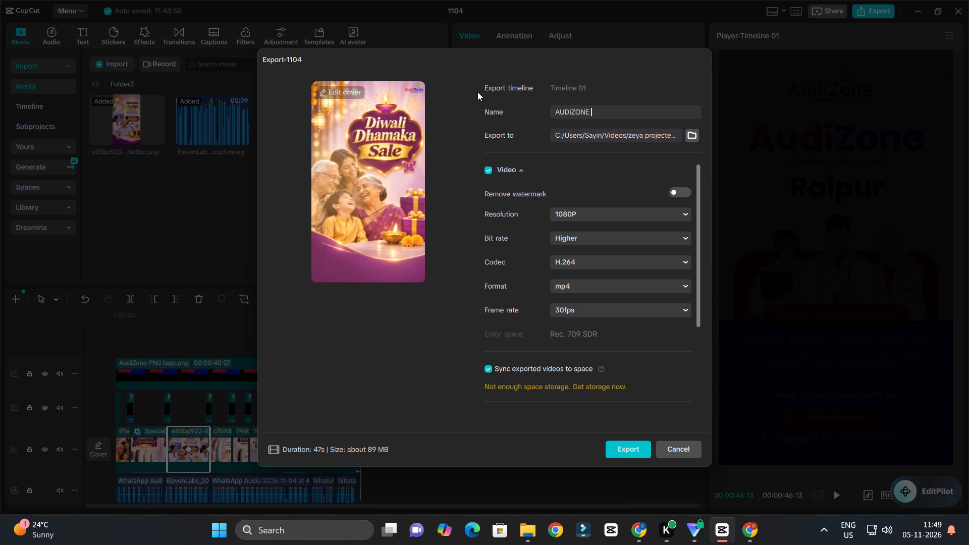
{"action": "type", "text": "DIWAL"}
{"action": "key", "text": "space"}
{"action": "key", "text": "BackSpace"}
{"action": "type", "text": "I"}
{"action": "key", "text": "space"}
{"action": "type", "text": "RAIPUR"}
{"action": "key", "text": "space"}
{"action": "type", "text": "F"}
{"action": "key", "text": "space"}
{"action": "type", "text": "Z"}
{"action": "key", "text": "space"}
{"action": "key", "text": "shift+parenleft"}
{"action": "type", "text": "05-"}
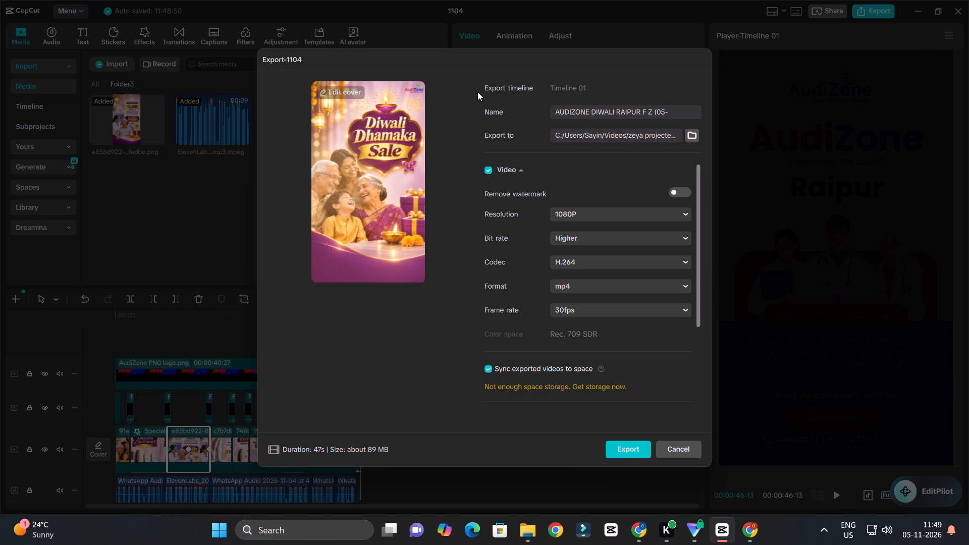
{"action": "key", "text": "BackSpace"}
{"action": "key", "text": "BackSpace"}
{"action": "key", "text": "BackSpace"}
{"action": "key", "text": "5"}
{"action": "key", "text": "minus"}
{"action": "type", "text": "11-"}
{"action": "type", "text": "26"}
{"action": "key", "text": "shift+parenright"}
Copy the full export name and start exporting the video.
{"action": "key", "text": "ctrl+a"}
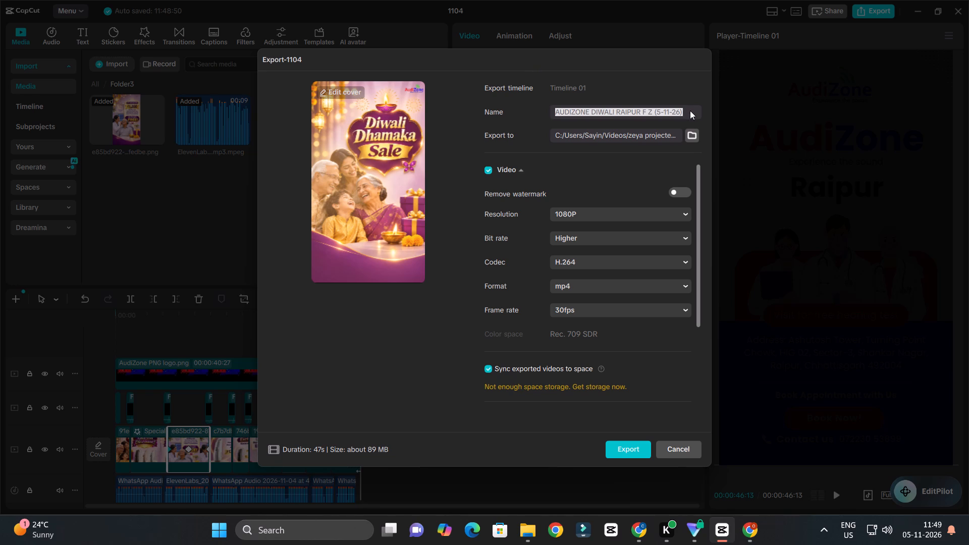
{"action": "key", "text": "ctrl+c"}
{"action": "left_click", "coordinate": [624, 452]}
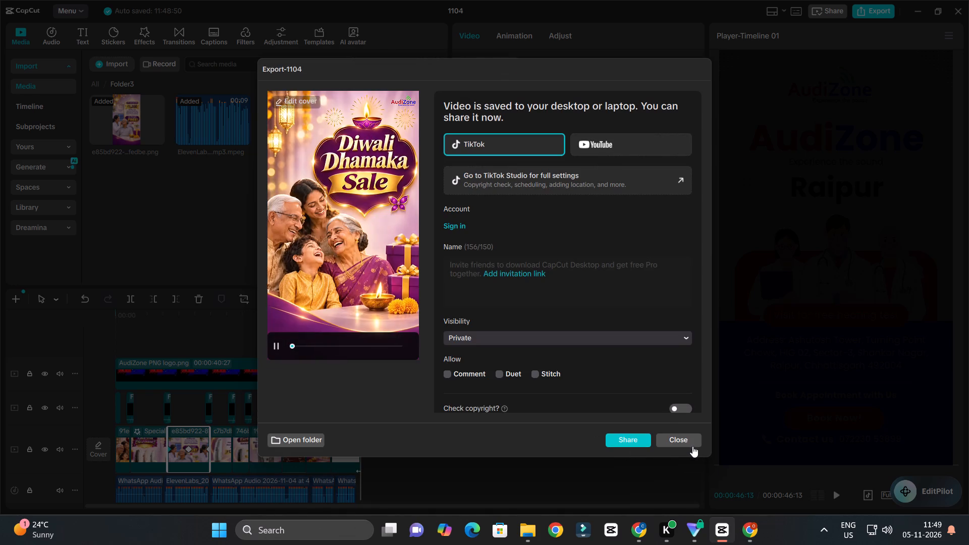
Close the finished export and play the "Abhi Form Bhariye" poster segment around 00:00:37 to check its voice-over.
{"action": "left_click", "coordinate": [686, 443]}
{"action": "left_click", "coordinate": [346, 381]}
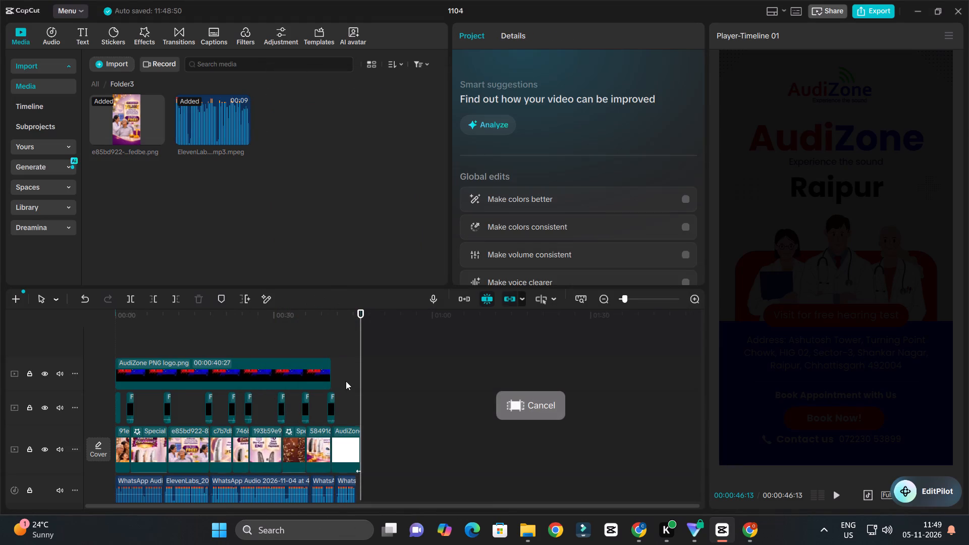
{"action": "scroll", "coordinate": [346, 380], "scroll_direction": "up", "scroll_amount": 9, "text": "ctrl"}
{"action": "scroll", "coordinate": [468, 391], "scroll_direction": "up", "scroll_amount": 4, "text": "ctrl"}
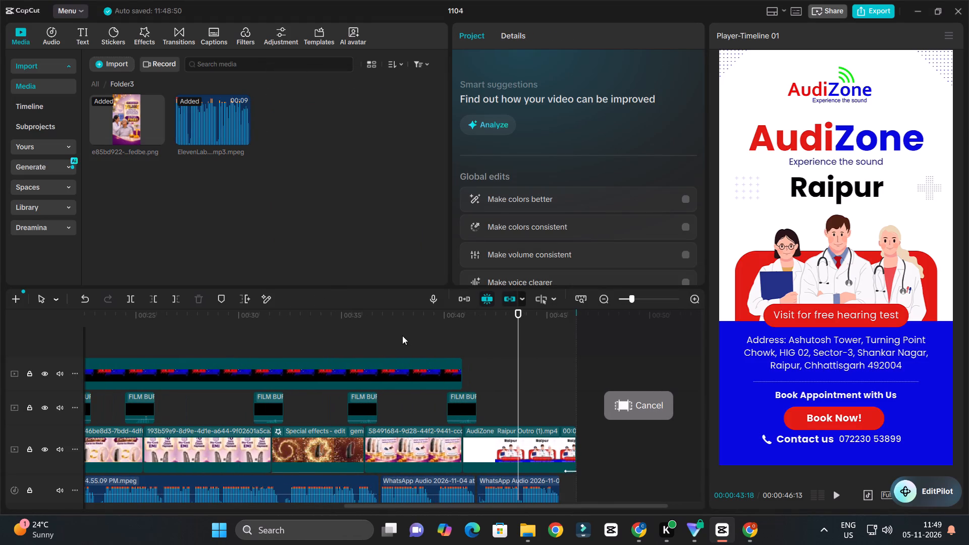
{"action": "left_click", "coordinate": [370, 315]}
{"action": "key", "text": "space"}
{"action": "scroll", "coordinate": [501, 375], "scroll_direction": "up", "scroll_amount": 8, "text": "ctrl"}
{"action": "scroll", "coordinate": [486, 395], "scroll_direction": "down", "scroll_amount": 5, "text": "ctrl"}
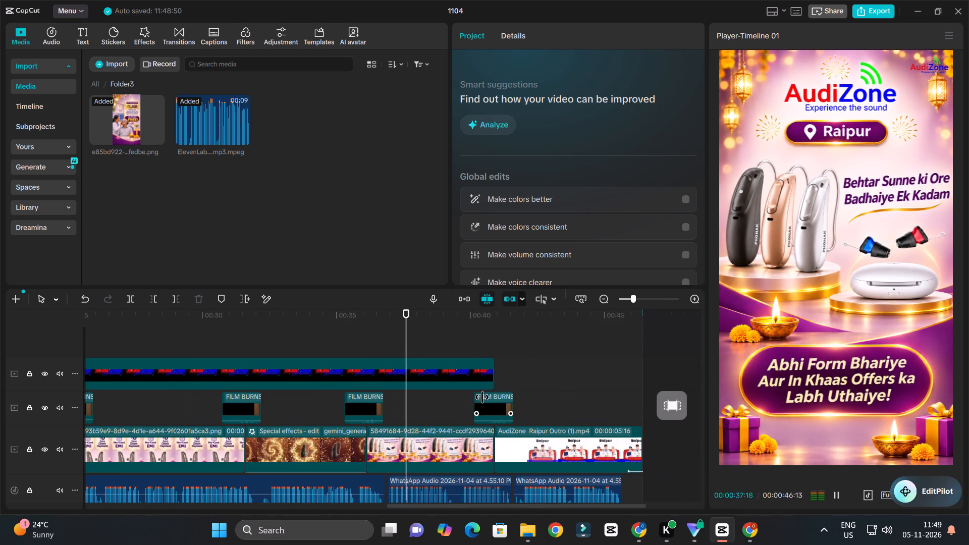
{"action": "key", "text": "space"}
Open Folder2 in the project media and preview the WhatsApp audio file ending in (1).
{"action": "left_click", "coordinate": [455, 442]}
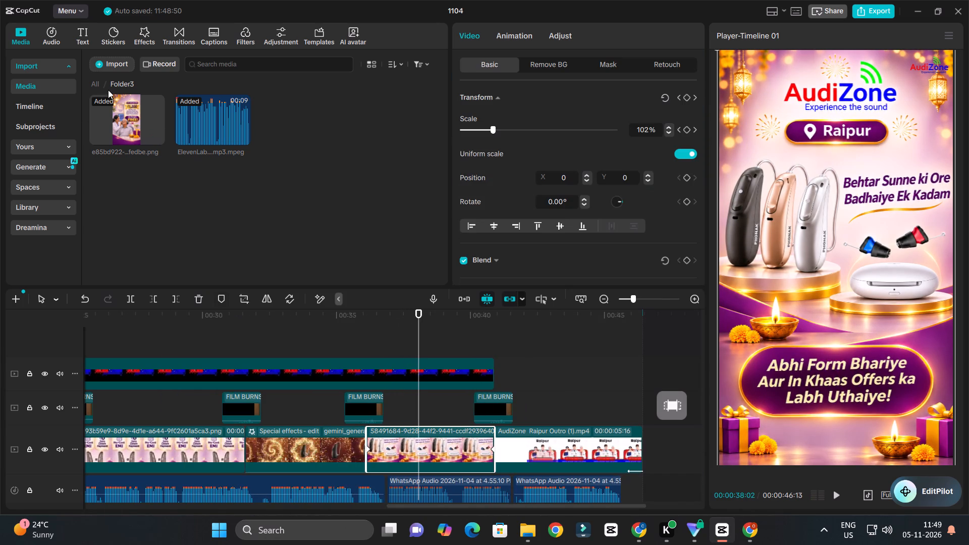
{"action": "left_click", "coordinate": [93, 83]}
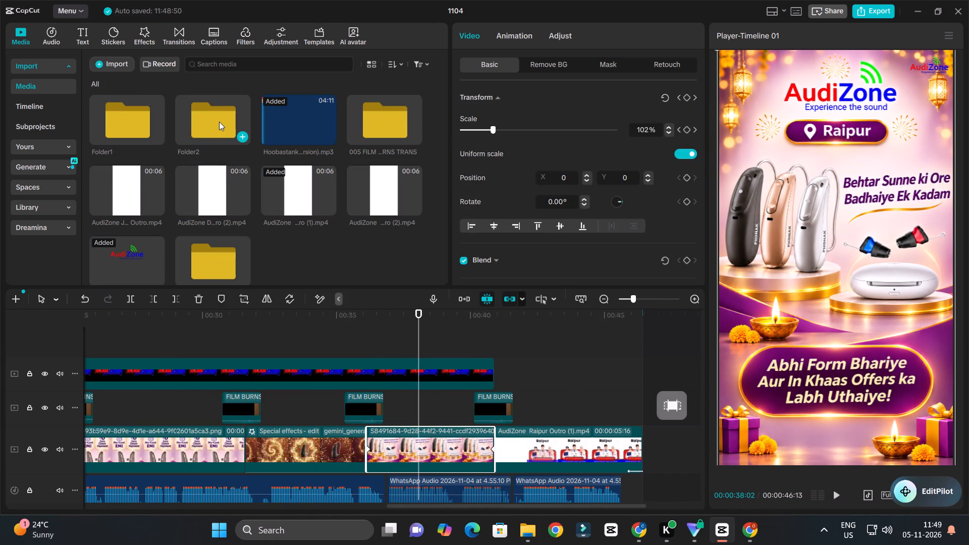
{"action": "double_click", "coordinate": [219, 122]}
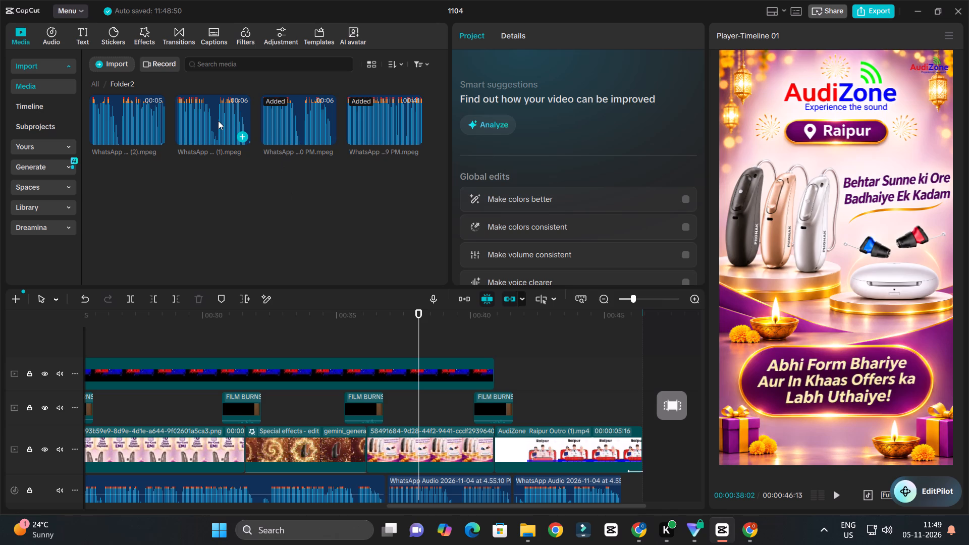
{"action": "double_click", "coordinate": [218, 121]}
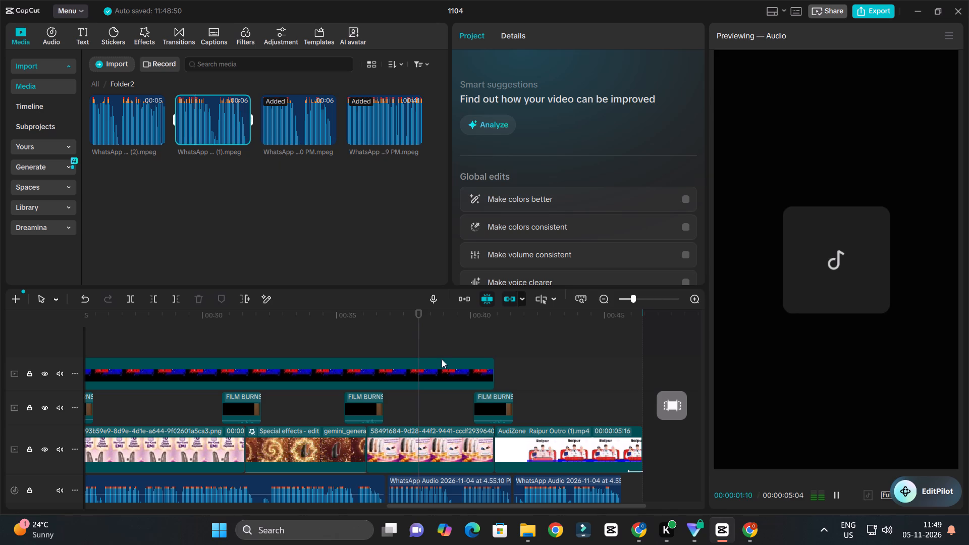
Add the WhatsApp audio ending in (1) on a new bottom audio track, starting at about 36.5 seconds under the "Abhi Form Bhariye" poster.
{"action": "scroll", "coordinate": [543, 355], "scroll_direction": "up", "scroll_amount": 7, "text": "ctrl"}
{"action": "scroll", "coordinate": [543, 355], "scroll_direction": "down", "scroll_amount": 4}
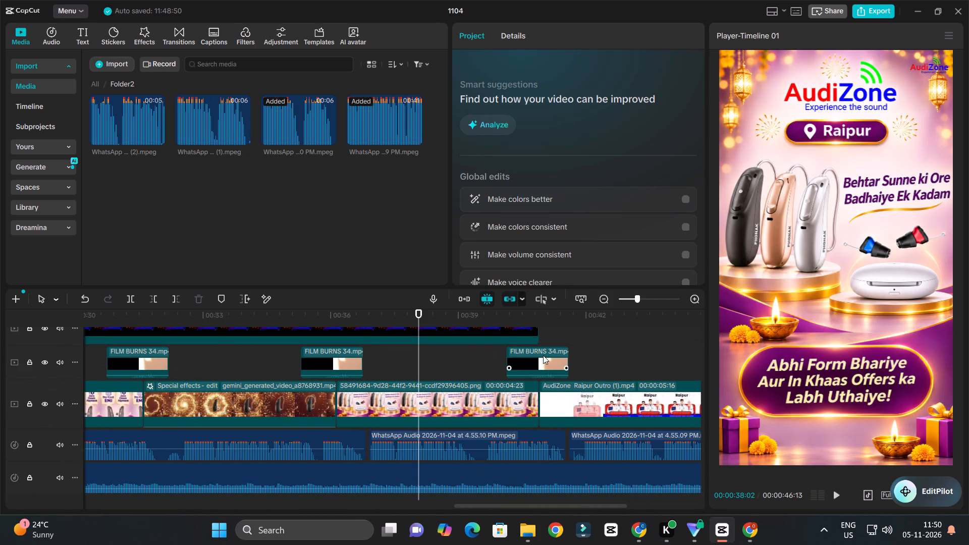
{"action": "scroll", "coordinate": [458, 389], "scroll_direction": "down", "scroll_amount": 5, "text": "ctrl"}
{"action": "scroll", "coordinate": [457, 388], "scroll_direction": "up", "scroll_amount": 4, "text": "ctrl"}
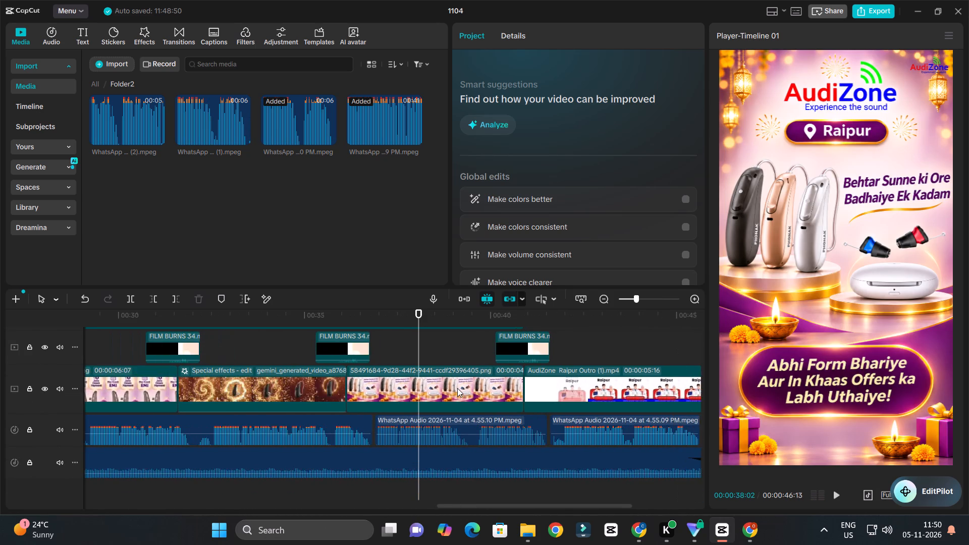
{"action": "scroll", "coordinate": [457, 388], "scroll_direction": "down", "scroll_amount": 9, "text": "ctrl"}
{"action": "scroll", "coordinate": [457, 388], "scroll_direction": "up", "scroll_amount": 3, "text": "ctrl"}
{"action": "scroll", "coordinate": [457, 387], "scroll_direction": "down", "scroll_amount": 3, "text": "ctrl"}
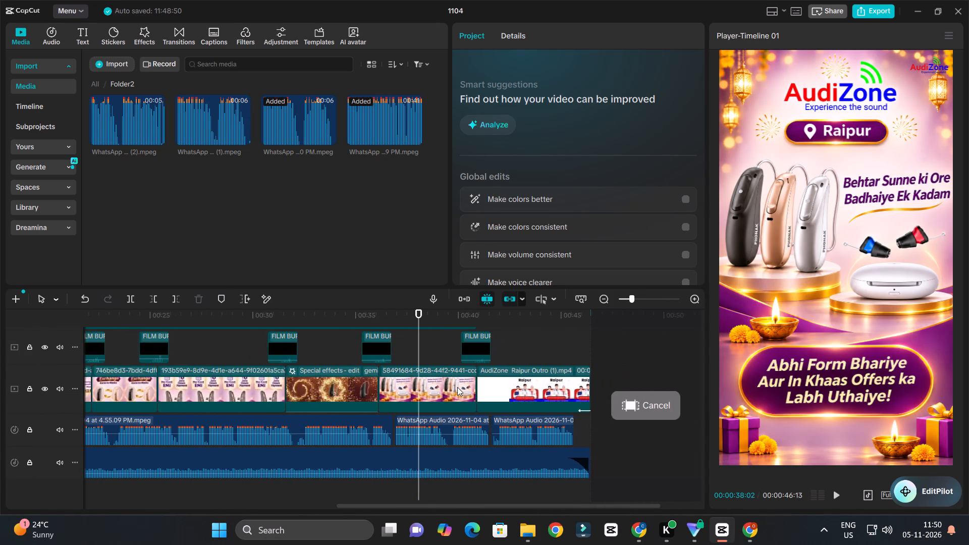
{"action": "scroll", "coordinate": [457, 387], "scroll_direction": "up", "scroll_amount": 7, "text": "ctrl"}
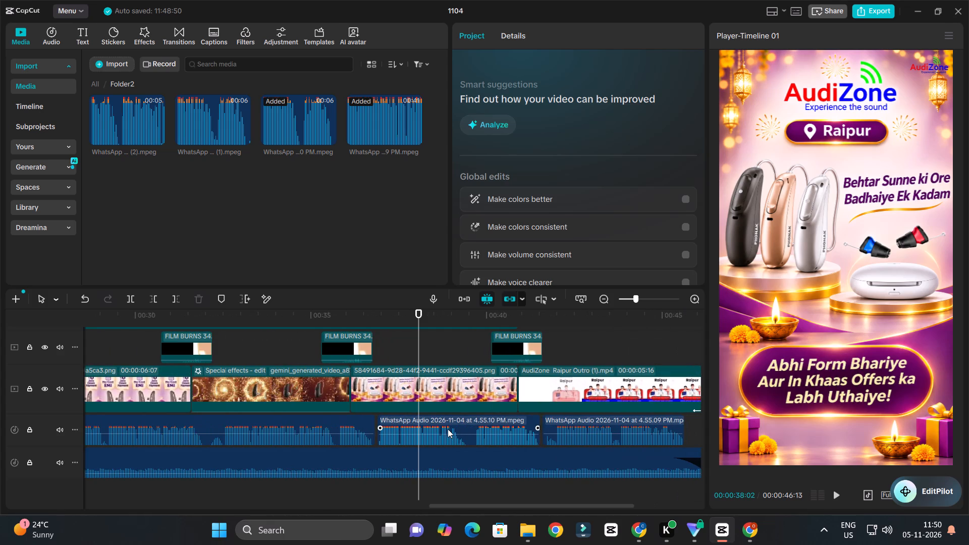
{"action": "left_click", "coordinate": [447, 427]}
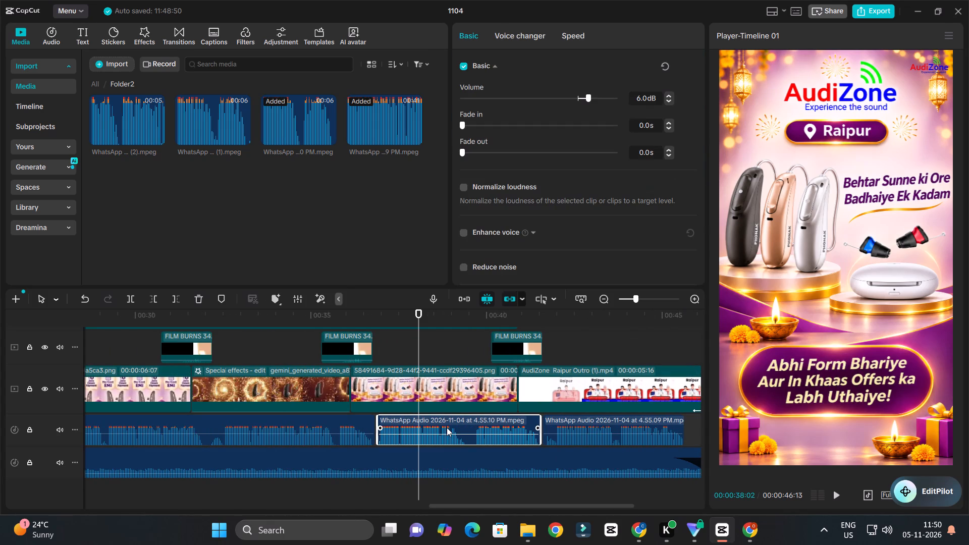
{"action": "double_click", "coordinate": [231, 129]}
{"action": "left_click_drag", "start_coordinate": [215, 124], "coordinate": [366, 492]}
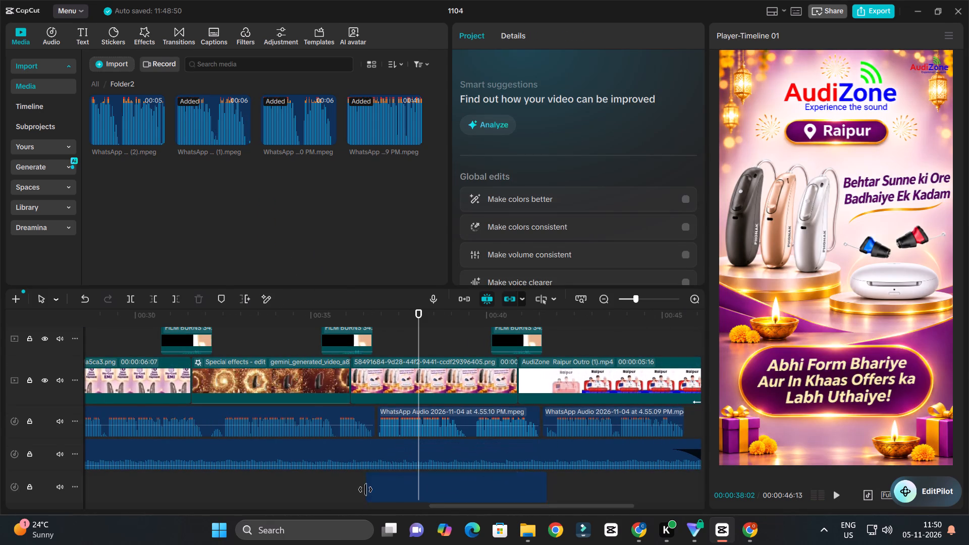
Play from 00:00:37 into the Raipur outro to compare the added audio with the existing voice-over.
{"action": "left_click", "coordinate": [379, 314]}
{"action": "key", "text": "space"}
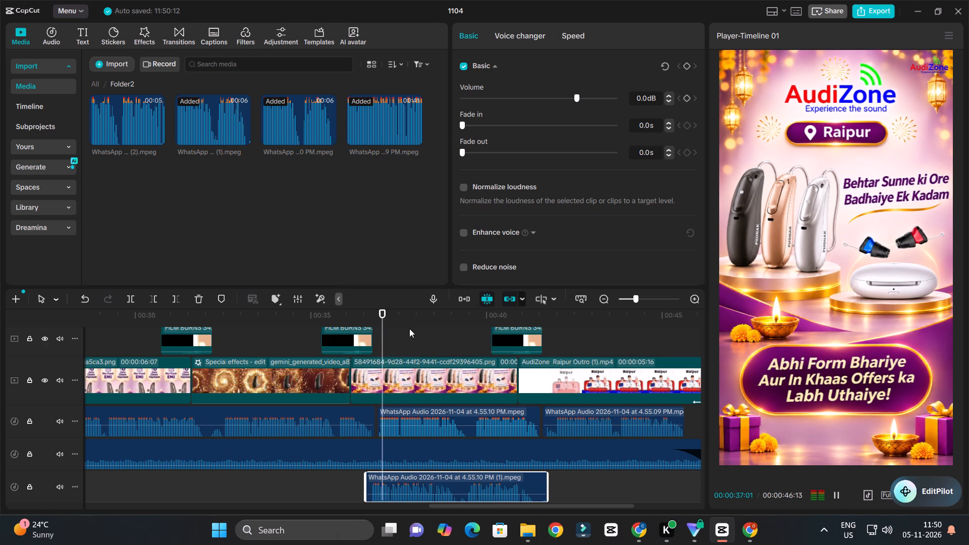
{"action": "scroll", "coordinate": [426, 370], "scroll_direction": "up", "scroll_amount": 5, "text": "ctrl"}
{"action": "scroll", "coordinate": [426, 370], "scroll_direction": "down", "scroll_amount": 5, "text": "ctrl"}
{"action": "scroll", "coordinate": [426, 370], "scroll_direction": "up", "scroll_amount": 4, "text": "ctrl"}
{"action": "scroll", "coordinate": [426, 370], "scroll_direction": "down", "scroll_amount": 4, "text": "ctrl"}
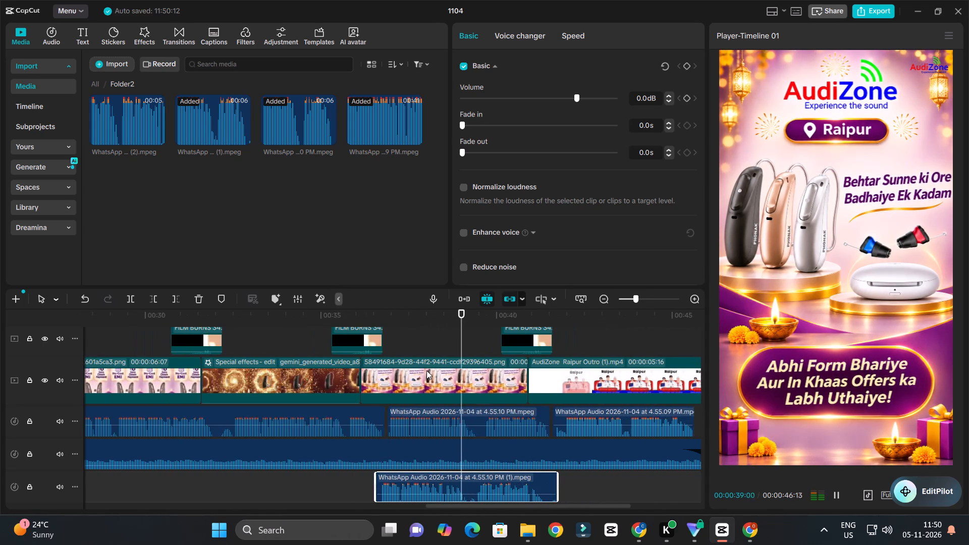
{"action": "scroll", "coordinate": [437, 373], "scroll_direction": "up", "scroll_amount": 4, "text": "ctrl"}
{"action": "scroll", "coordinate": [440, 373], "scroll_direction": "down", "scroll_amount": 4, "text": "ctrl"}
{"action": "scroll", "coordinate": [457, 379], "scroll_direction": "up", "scroll_amount": 4, "text": "ctrl"}
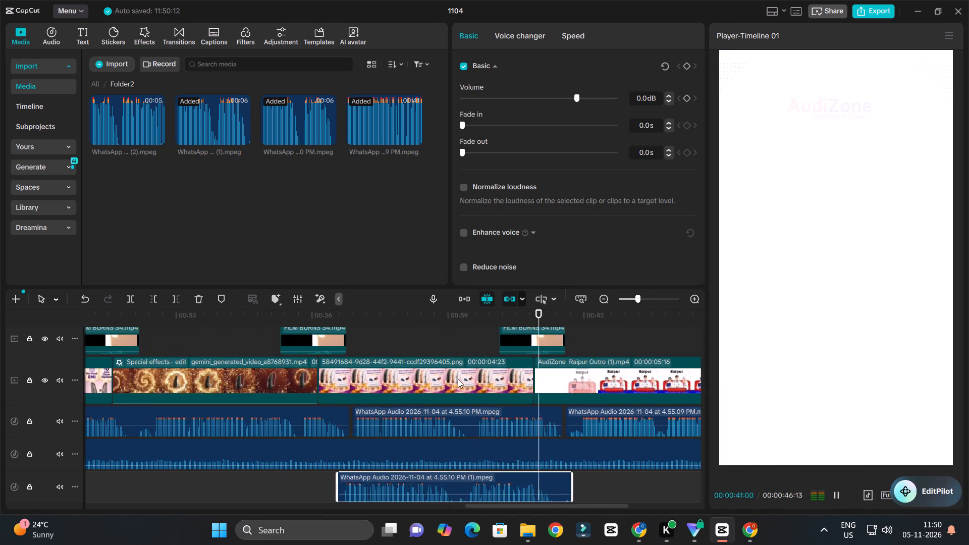
{"action": "scroll", "coordinate": [458, 380], "scroll_direction": "down", "scroll_amount": 3, "text": "ctrl"}
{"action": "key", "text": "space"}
Delete the original 4.55.10 PM voice-over clip beneath the "Abhi Form Bhariye" poster.
{"action": "left_click", "coordinate": [469, 414]}
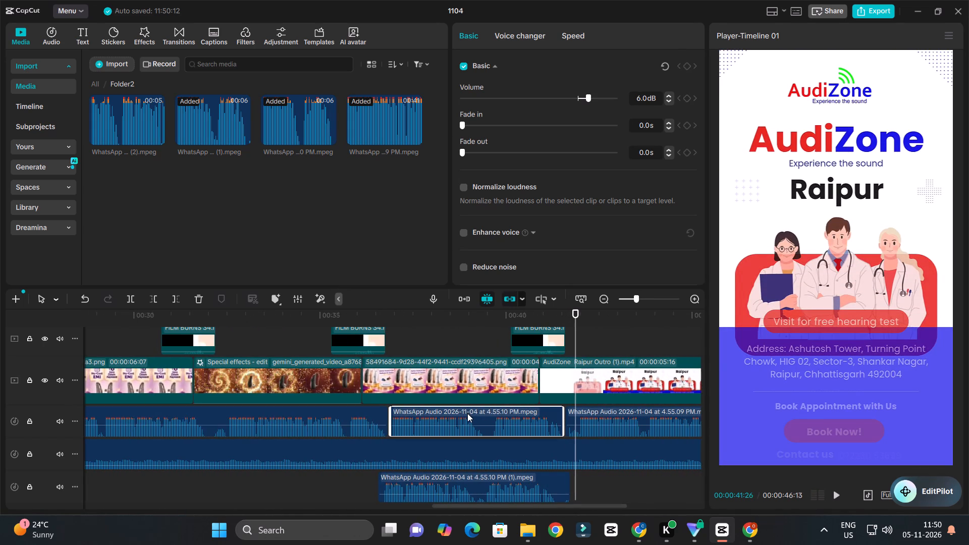
{"action": "key", "text": "Delete"}
Shift the added (1) audio slightly later and trim its end to about the start of the outro voice-over.
{"action": "left_click_drag", "start_coordinate": [475, 482], "coordinate": [480, 481]}
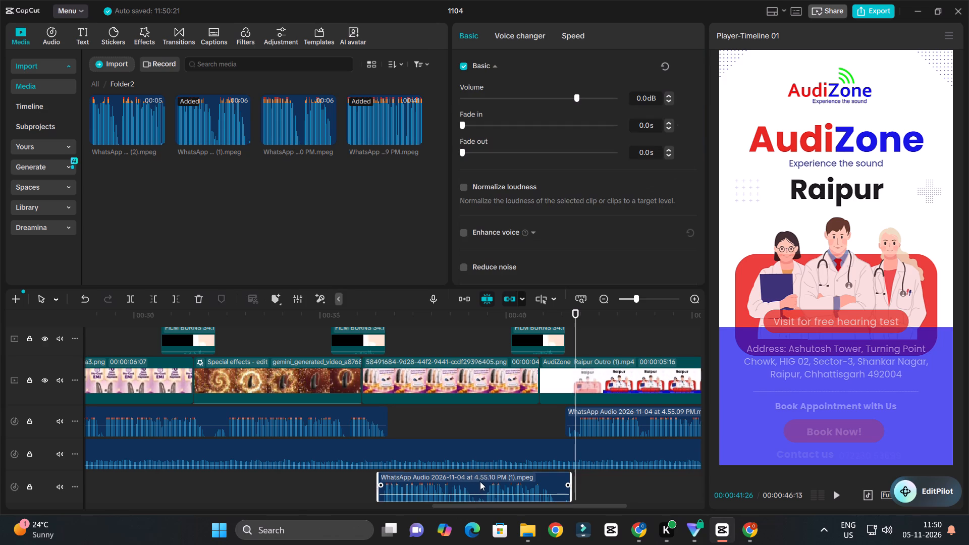
{"action": "left_click_drag", "start_coordinate": [480, 481], "coordinate": [480, 484]}
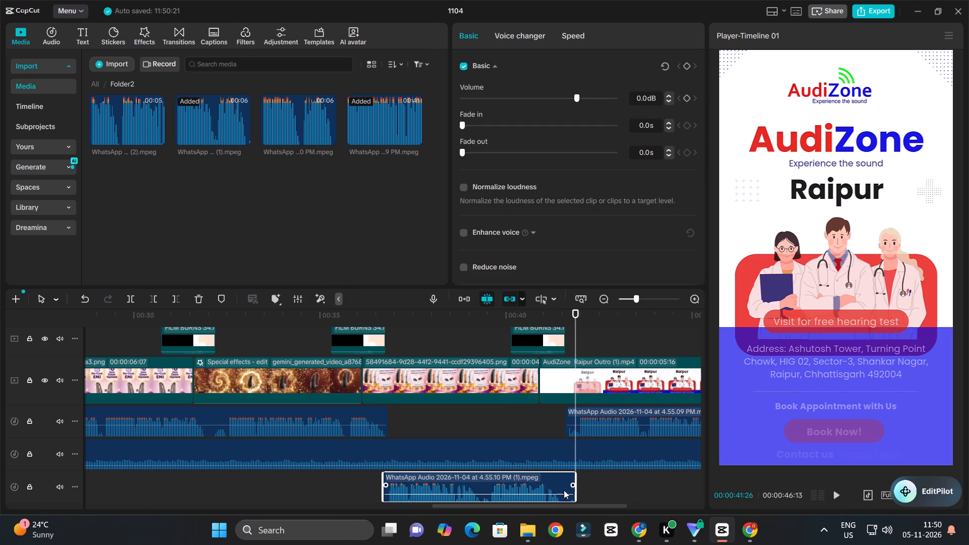
{"action": "left_click_drag", "start_coordinate": [574, 481], "coordinate": [570, 485]}
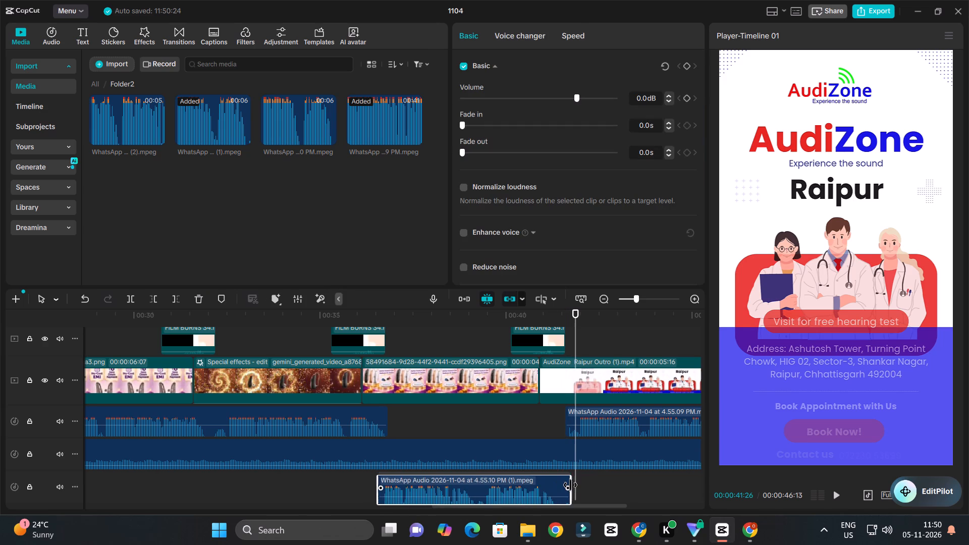
{"action": "left_click_drag", "start_coordinate": [570, 485], "coordinate": [580, 484]}
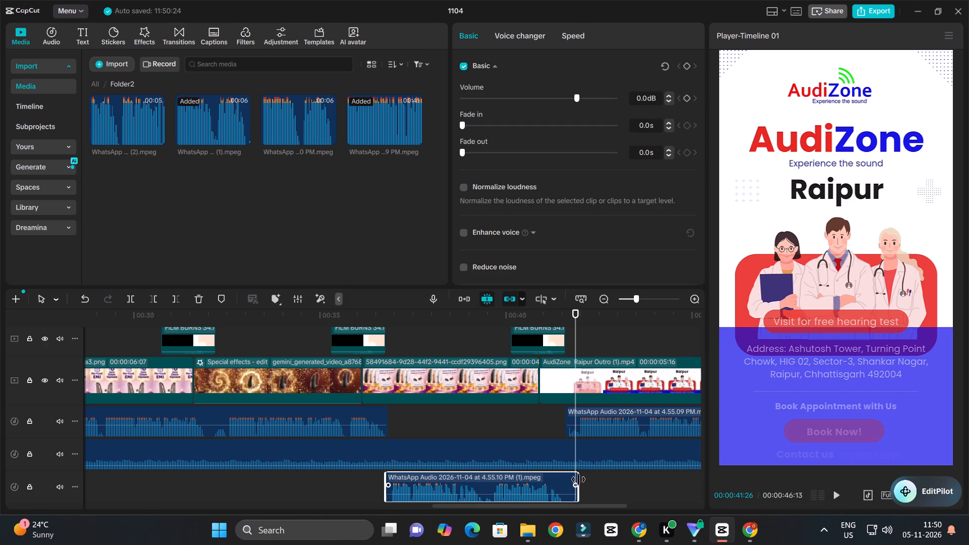
{"action": "left_click_drag", "start_coordinate": [580, 479], "coordinate": [564, 481]}
Trim the replacement audio's end to 00:00:41:18 and move it into the gap on the main voice-over track.
{"action": "left_click_drag", "start_coordinate": [542, 480], "coordinate": [546, 413]}
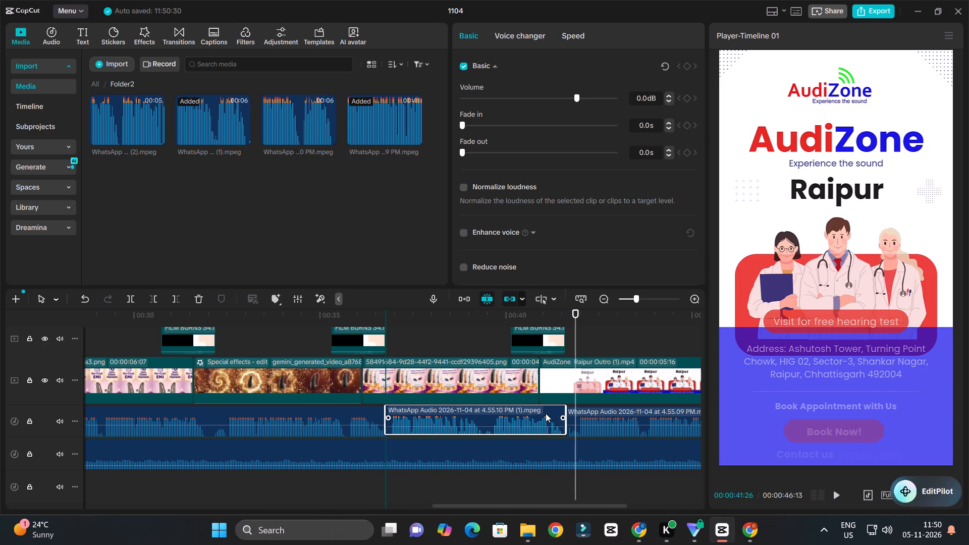
{"action": "left_click_drag", "start_coordinate": [546, 413], "coordinate": [547, 416]}
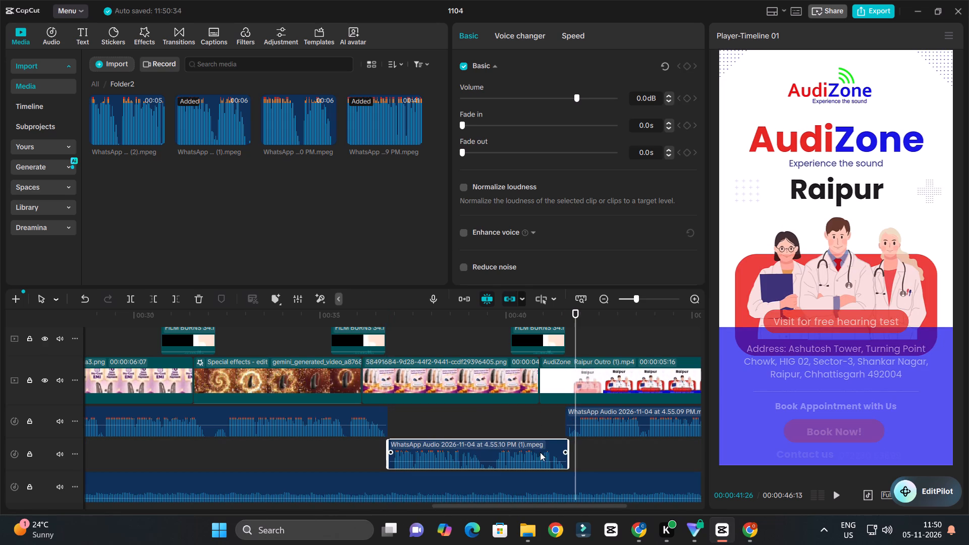
{"action": "left_click_drag", "start_coordinate": [570, 455], "coordinate": [563, 454]}
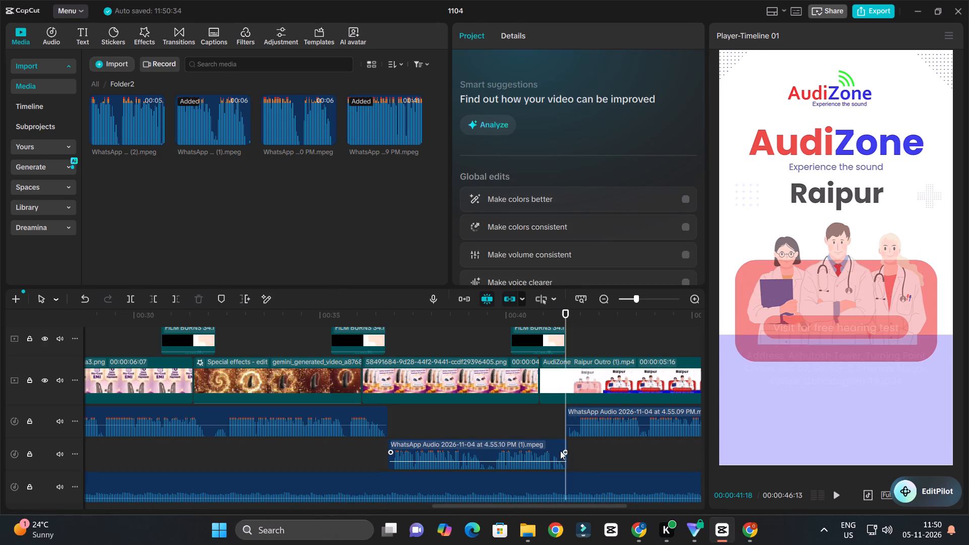
{"action": "left_click", "coordinate": [555, 448]}
{"action": "left_click", "coordinate": [568, 449]}
{"action": "left_click", "coordinate": [551, 448]}
{"action": "left_click_drag", "start_coordinate": [567, 447], "coordinate": [563, 447]}
{"action": "left_click_drag", "start_coordinate": [543, 445], "coordinate": [541, 442]}
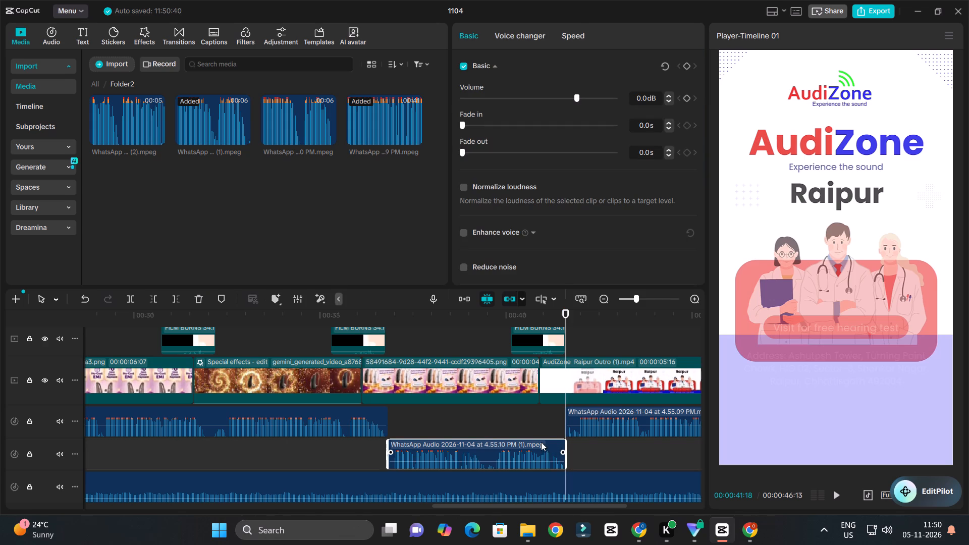
{"action": "left_click_drag", "start_coordinate": [541, 442], "coordinate": [540, 421]}
Play from about 00:00:36 into the replacement voice-over to check its timing and loudness.
{"action": "scroll", "coordinate": [518, 457], "scroll_direction": "down", "scroll_amount": 5, "text": "ctrl"}
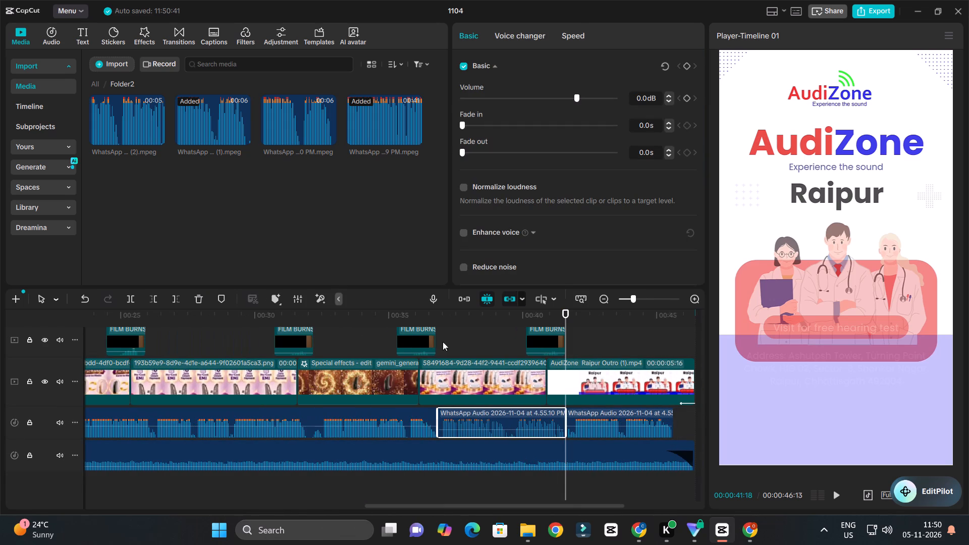
{"action": "left_click", "coordinate": [419, 315]}
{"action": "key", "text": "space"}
{"action": "scroll", "coordinate": [468, 354], "scroll_direction": "down", "scroll_amount": 4, "text": "ctrl"}
{"action": "scroll", "coordinate": [469, 362], "scroll_direction": "up", "scroll_amount": 3, "text": "ctrl"}
{"action": "scroll", "coordinate": [469, 363], "scroll_direction": "down", "scroll_amount": 3}
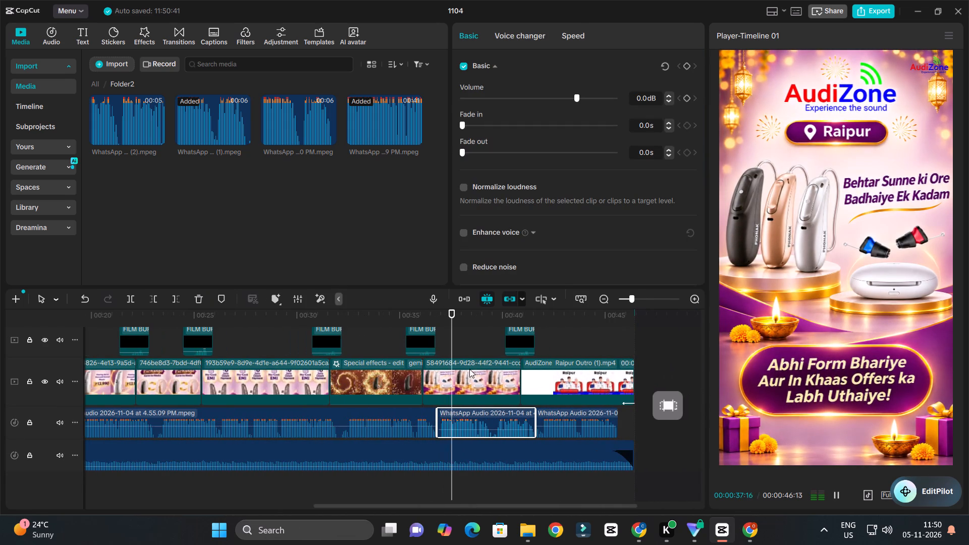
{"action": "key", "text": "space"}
Raise the replacement voice-over clip's volume to 3.9 dB.
{"action": "left_click", "coordinate": [458, 416]}
{"action": "left_click", "coordinate": [582, 100]}
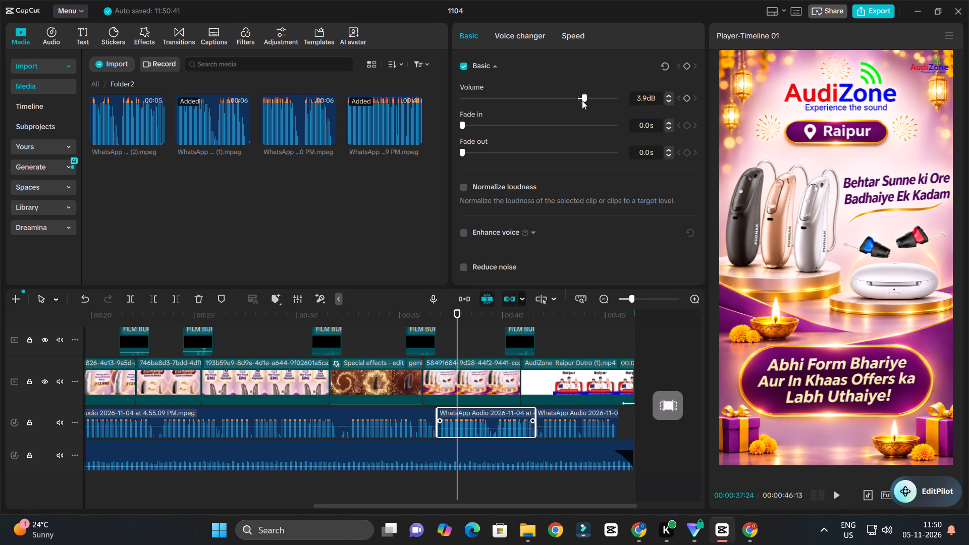
Raise the volume of the voice-over clip "4.55.10 PM (1)" under the Raipur poster to 5.5 dB and play it briefly.
{"action": "left_click", "coordinate": [588, 98]}
{"action": "left_click", "coordinate": [586, 96]}
{"action": "key", "text": "space"}
{"action": "scroll", "coordinate": [491, 379], "scroll_direction": "up", "scroll_amount": 4, "text": "ctrl"}
{"action": "key", "text": "space"}
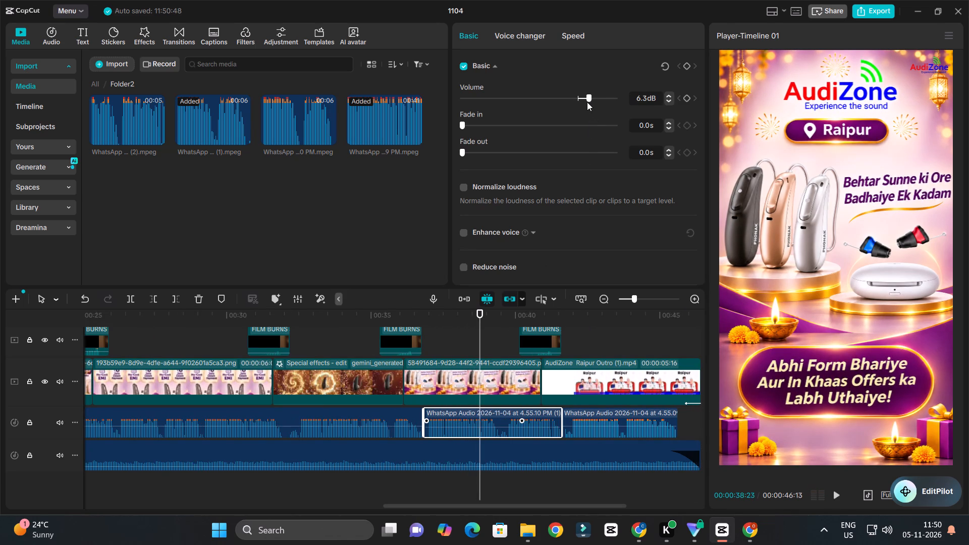
{"action": "left_click", "coordinate": [586, 100]}
{"action": "left_click", "coordinate": [587, 98]}
{"action": "left_click", "coordinate": [585, 98]}
{"action": "key", "text": "space"}
{"action": "scroll", "coordinate": [503, 422], "scroll_direction": "up", "scroll_amount": 7, "text": "ctrl"}
{"action": "key", "text": "space"}
Delete the Raipur poster before the outro and place its Jamshedpur version from Folder1 at the start of the gap.
{"action": "left_click", "coordinate": [485, 356]}
{"action": "left_click", "coordinate": [491, 381]}
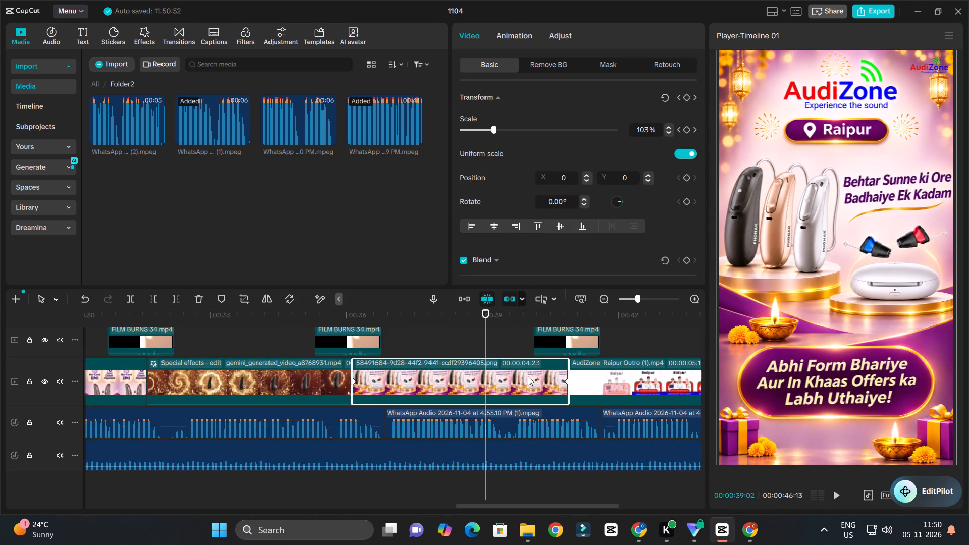
{"action": "key", "text": "Delete"}
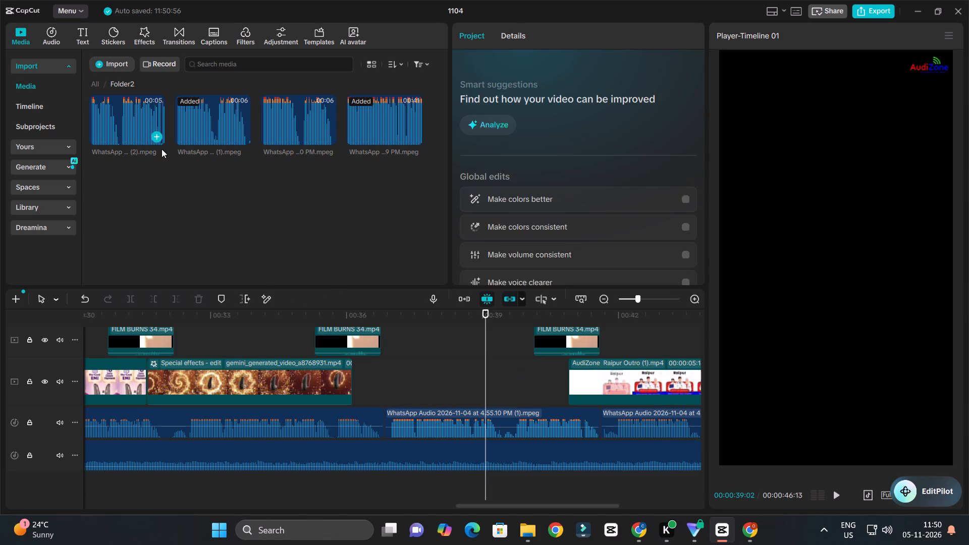
{"action": "left_click", "coordinate": [90, 76]}
{"action": "left_click", "coordinate": [92, 80]}
{"action": "double_click", "coordinate": [143, 114]}
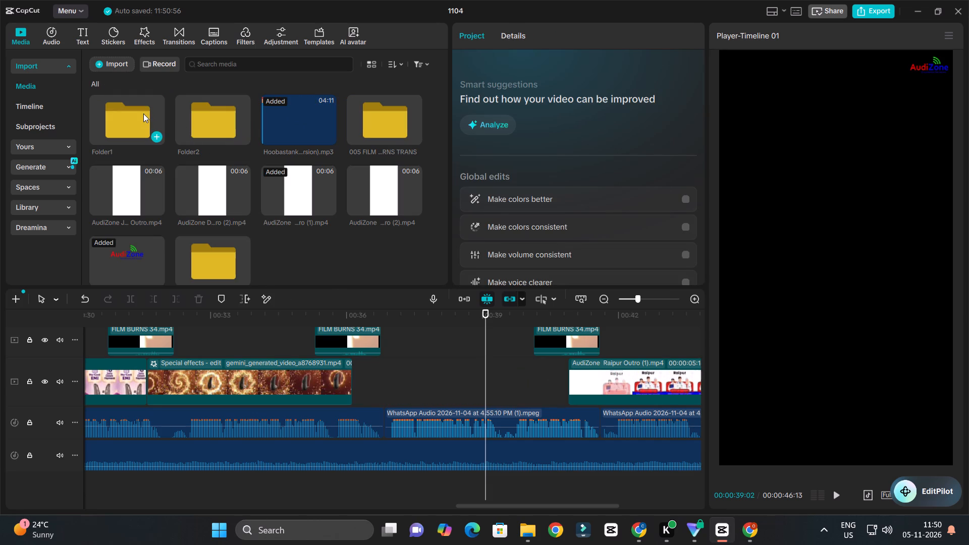
{"action": "double_click", "coordinate": [217, 123]}
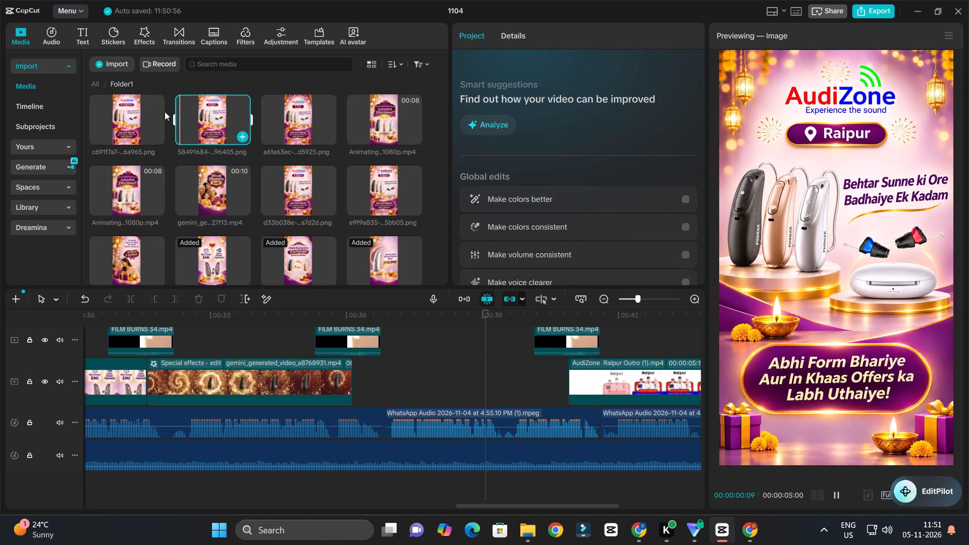
{"action": "left_click", "coordinate": [145, 110]}
{"action": "double_click", "coordinate": [131, 113]}
{"action": "key", "text": "space"}
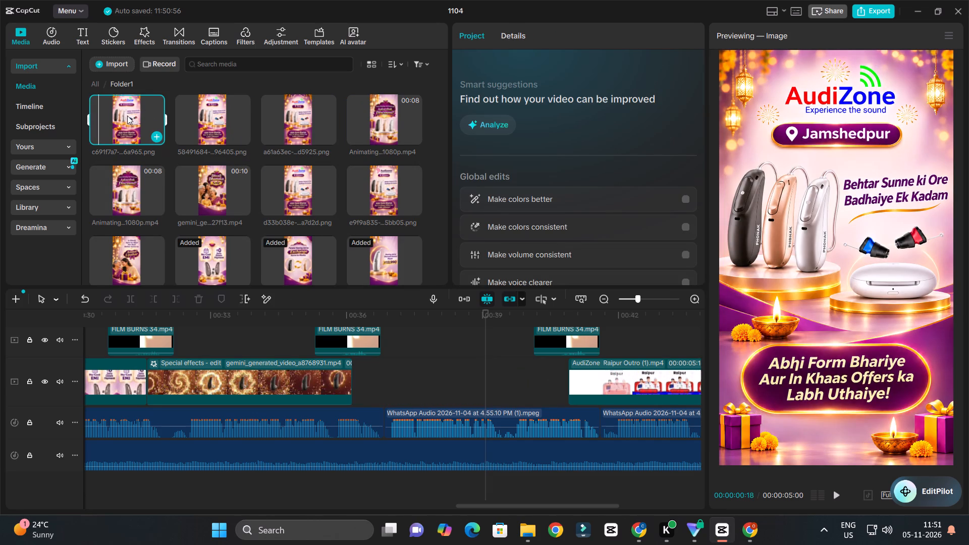
{"action": "left_click_drag", "start_coordinate": [126, 115], "coordinate": [356, 381]}
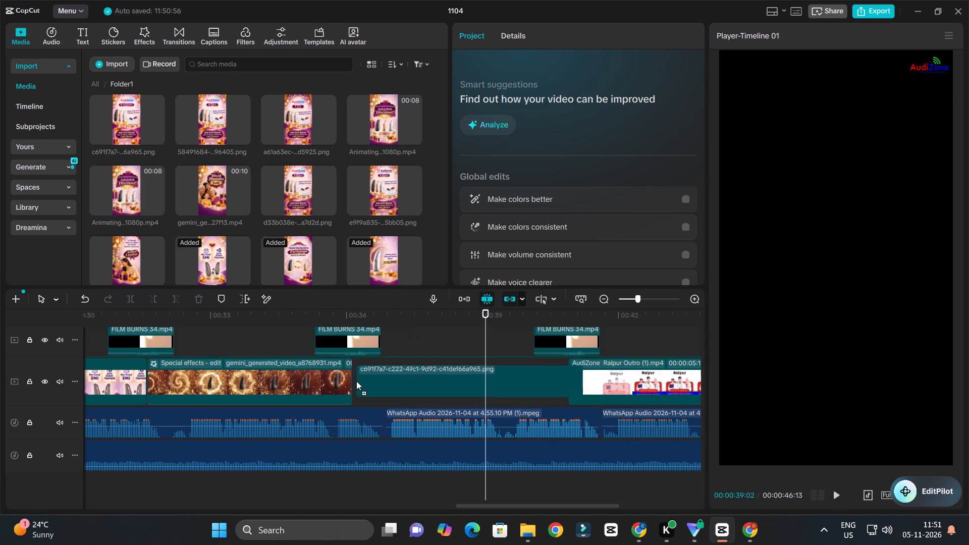
{"action": "left_click_drag", "start_coordinate": [356, 381], "coordinate": [351, 399]}
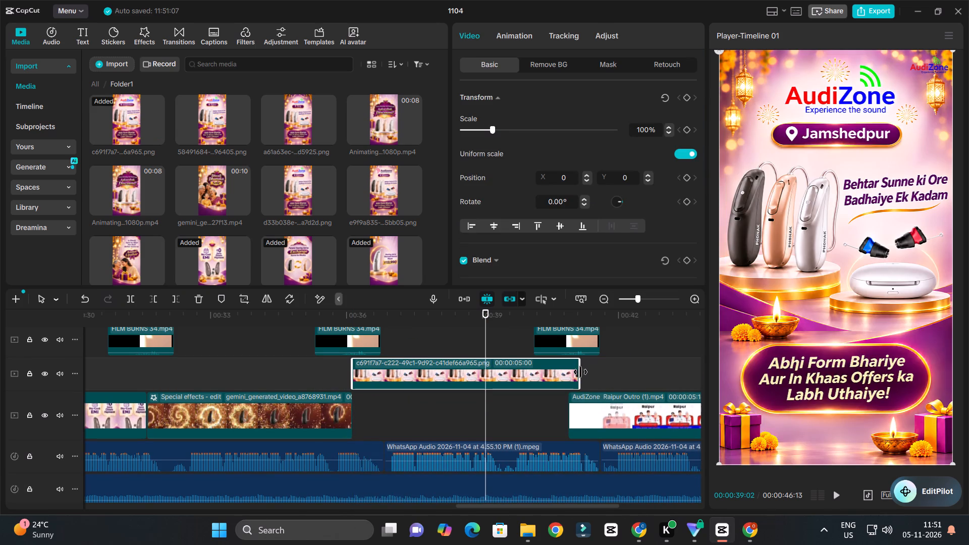
Move the Raipur outro slightly later and fit the Jamshedpur poster before it on the main video track, lasting 00:00:05:03.
{"action": "left_click_drag", "start_coordinate": [580, 372], "coordinate": [593, 375]}
{"action": "left_click_drag", "start_coordinate": [592, 417], "coordinate": [595, 415]}
{"action": "left_click_drag", "start_coordinate": [595, 415], "coordinate": [607, 415]}
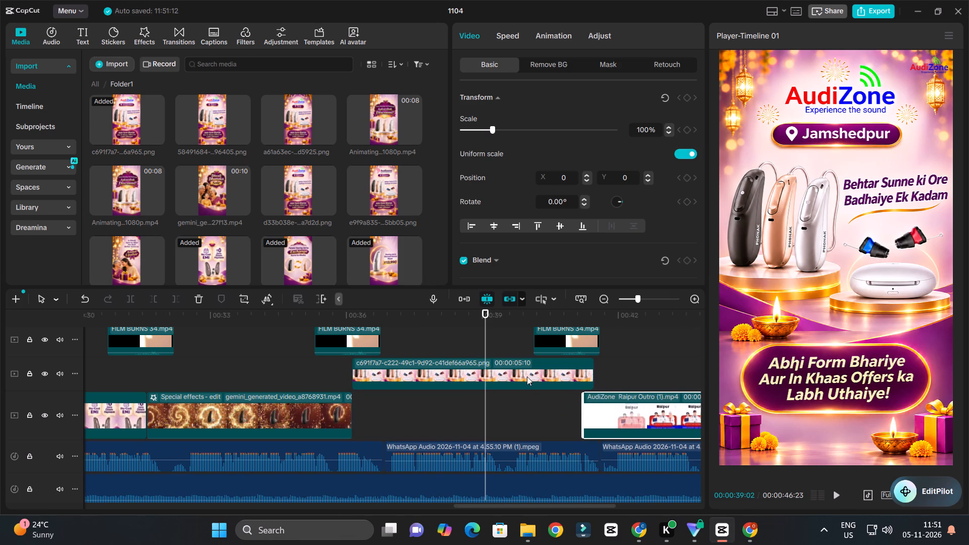
{"action": "left_click_drag", "start_coordinate": [594, 373], "coordinate": [581, 377]}
{"action": "left_click_drag", "start_coordinate": [567, 376], "coordinate": [568, 422]}
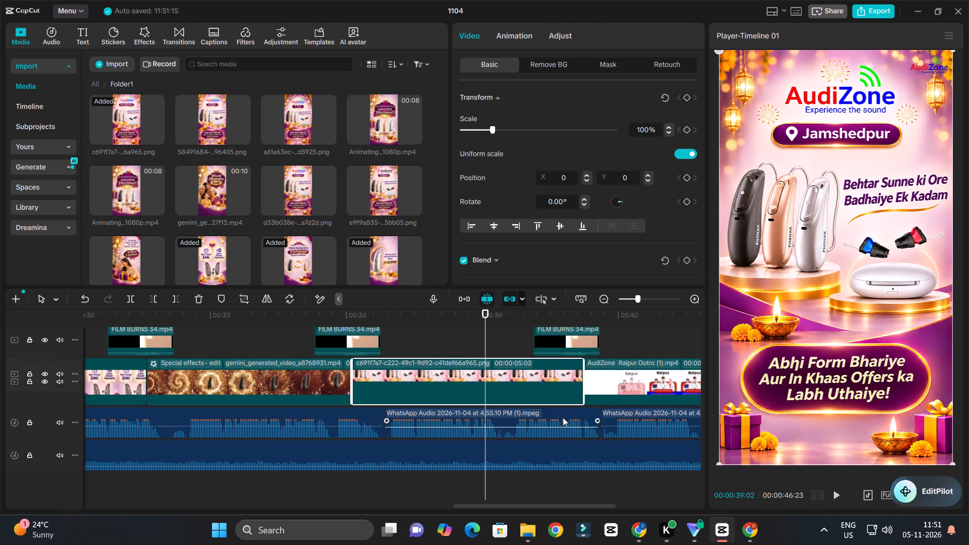
Play the video from the start of the Jamshedpur poster through the outro to review the timing against the voice-over.
{"action": "left_click", "coordinate": [349, 319]}
{"action": "key", "text": "space"}
{"action": "scroll", "coordinate": [452, 361], "scroll_direction": "down", "scroll_amount": 5, "text": "ctrl"}
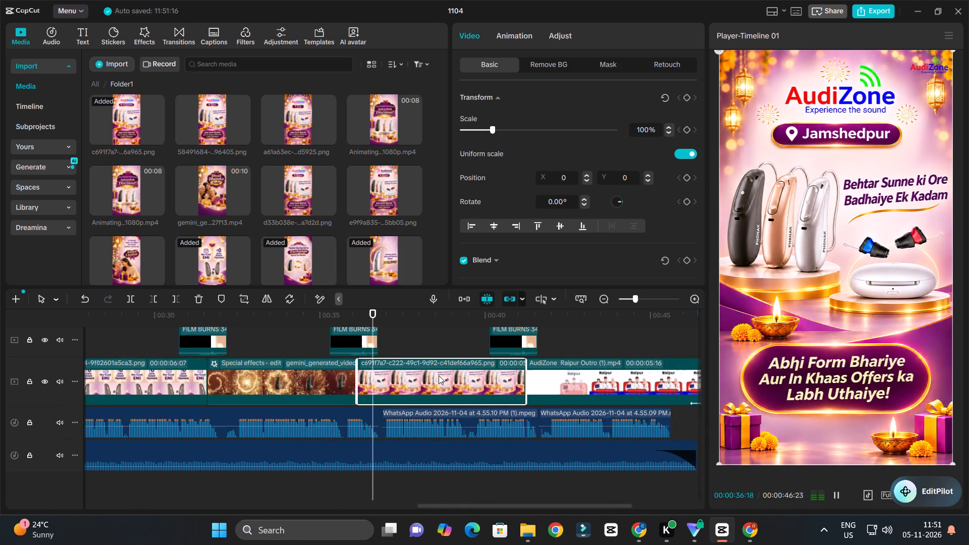
{"action": "scroll", "coordinate": [439, 375], "scroll_direction": "down", "scroll_amount": 5, "text": "ctrl"}
{"action": "scroll", "coordinate": [439, 375], "scroll_direction": "up", "scroll_amount": 4, "text": "ctrl"}
{"action": "scroll", "coordinate": [451, 379], "scroll_direction": "down", "scroll_amount": 3, "text": "ctrl"}
{"action": "scroll", "coordinate": [460, 386], "scroll_direction": "up", "scroll_amount": 3, "text": "ctrl"}
{"action": "scroll", "coordinate": [464, 386], "scroll_direction": "down", "scroll_amount": 3}
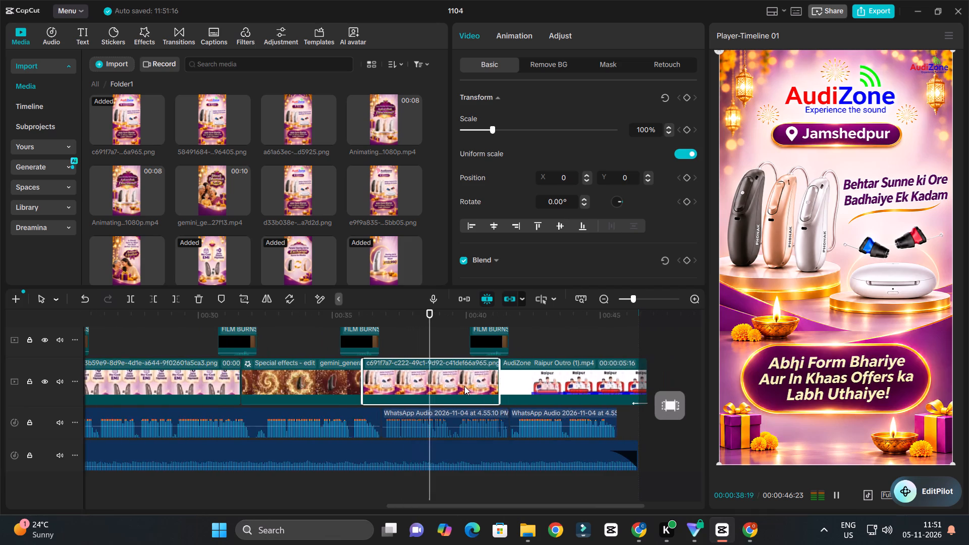
{"action": "scroll", "coordinate": [464, 386], "scroll_direction": "up", "scroll_amount": 4, "text": "ctrl"}
{"action": "scroll", "coordinate": [481, 393], "scroll_direction": "down", "scroll_amount": 4, "text": "ctrl"}
{"action": "scroll", "coordinate": [514, 397], "scroll_direction": "up", "scroll_amount": 3, "text": "ctrl"}
{"action": "scroll", "coordinate": [514, 397], "scroll_direction": "down", "scroll_amount": 3, "text": "ctrl"}
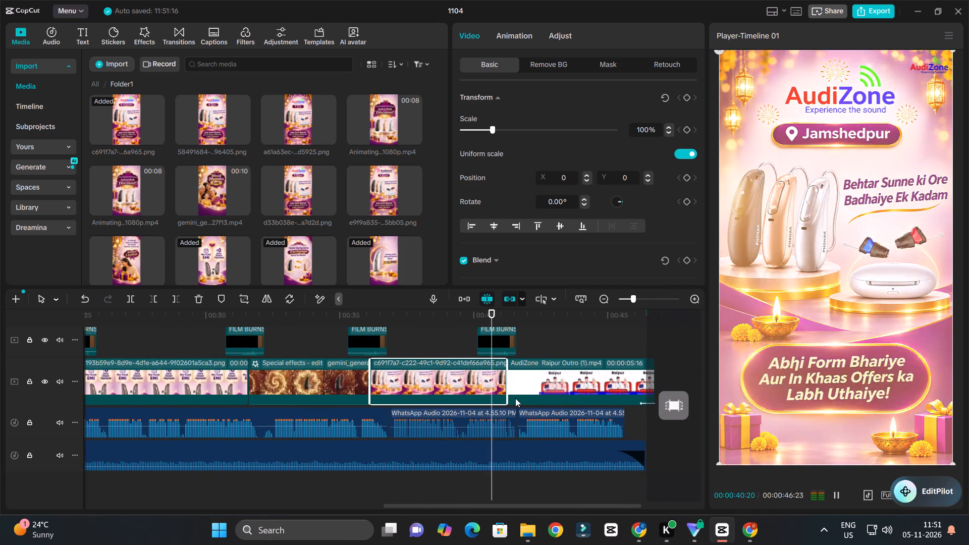
{"action": "scroll", "coordinate": [519, 400], "scroll_direction": "up", "scroll_amount": 3, "text": "ctrl"}
{"action": "scroll", "coordinate": [520, 400], "scroll_direction": "down", "scroll_amount": 3}
{"action": "scroll", "coordinate": [521, 400], "scroll_direction": "up", "scroll_amount": 12, "text": "ctrl"}
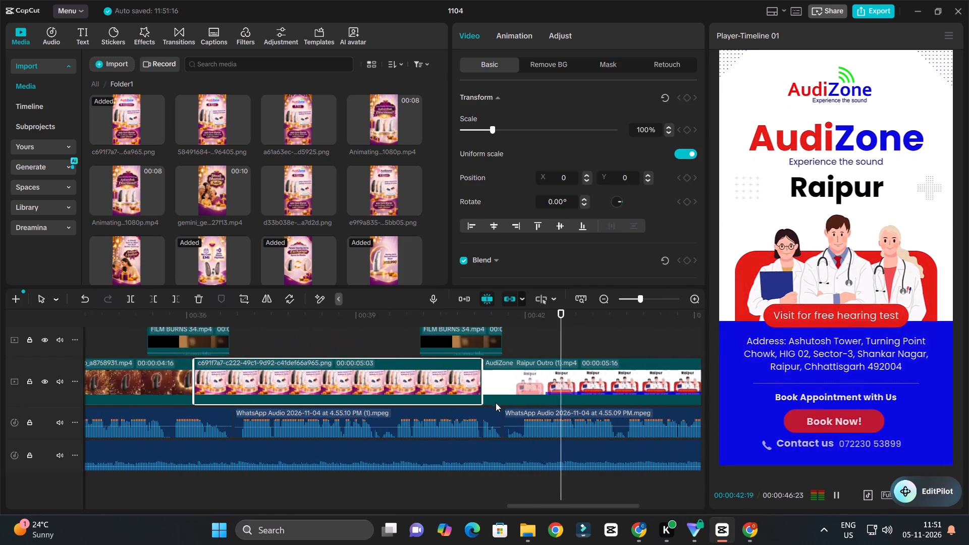
{"action": "scroll", "coordinate": [496, 403], "scroll_direction": "up", "scroll_amount": 3, "text": "ctrl"}
{"action": "scroll", "coordinate": [474, 404], "scroll_direction": "down", "scroll_amount": 4, "text": "ctrl"}
{"action": "scroll", "coordinate": [474, 404], "scroll_direction": "up", "scroll_amount": 3, "text": "ctrl"}
{"action": "scroll", "coordinate": [474, 404], "scroll_direction": "down", "scroll_amount": 8}
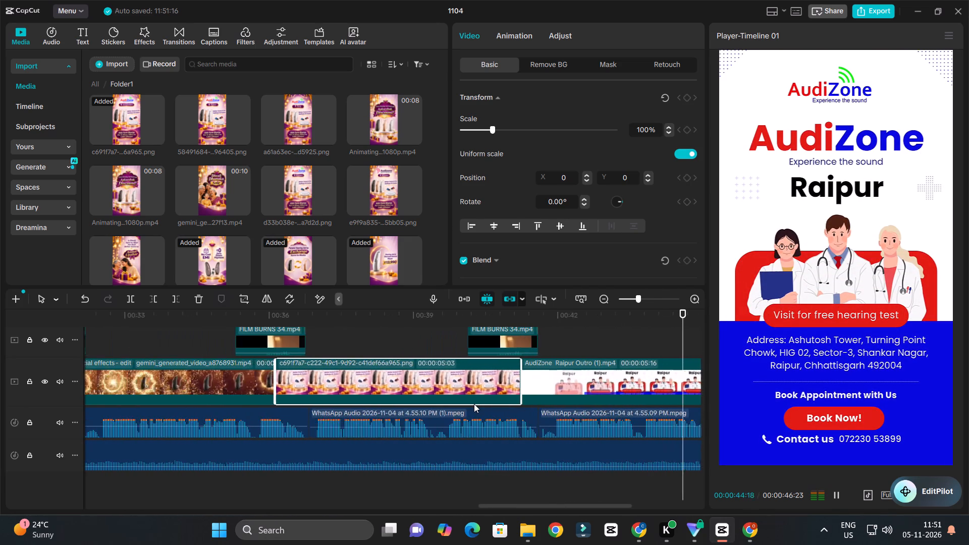
{"action": "scroll", "coordinate": [474, 404], "scroll_direction": "down", "scroll_amount": 4}
{"action": "key", "text": "space"}
Play the join between the poster and outro, and shift the last FILM BURNS 34 transition slightly later over it.
{"action": "left_click", "coordinate": [312, 318]}
{"action": "key", "text": "space"}
{"action": "scroll", "coordinate": [374, 369], "scroll_direction": "up", "scroll_amount": 3, "text": "ctrl"}
{"action": "scroll", "coordinate": [376, 371], "scroll_direction": "down", "scroll_amount": 2, "text": "ctrl"}
{"action": "scroll", "coordinate": [378, 376], "scroll_direction": "up", "scroll_amount": 10, "text": "ctrl"}
{"action": "key", "text": "space"}
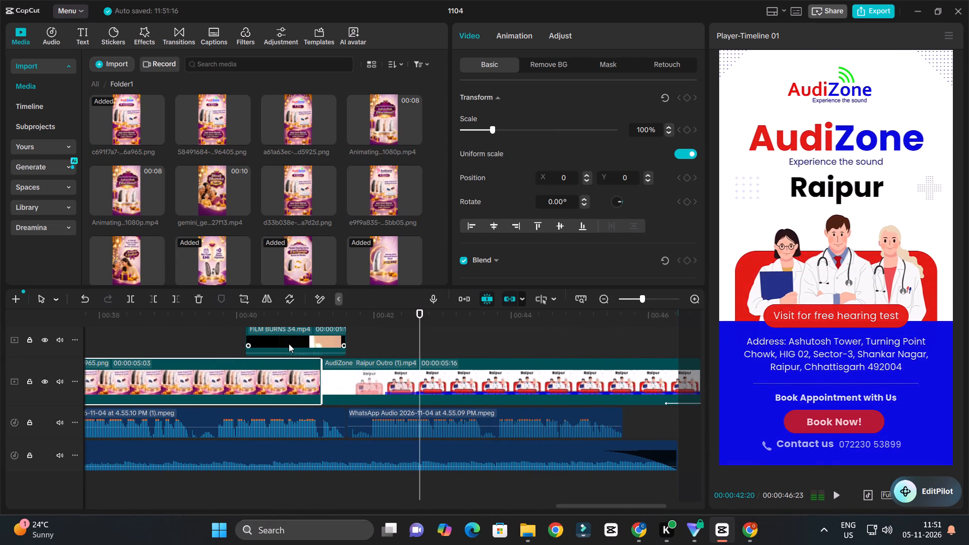
{"action": "left_click_drag", "start_coordinate": [289, 343], "coordinate": [302, 347]}
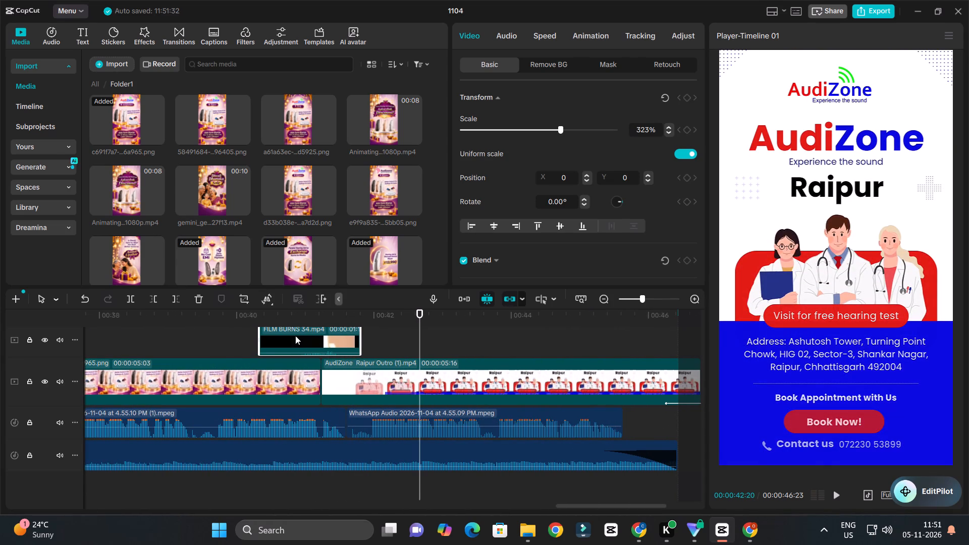
{"action": "left_click", "coordinate": [287, 320]}
{"action": "key", "text": "space"}
{"action": "scroll", "coordinate": [355, 349], "scroll_direction": "down", "scroll_amount": 3, "text": "ctrl"}
{"action": "scroll", "coordinate": [369, 366], "scroll_direction": "up", "scroll_amount": 7, "text": "ctrl"}
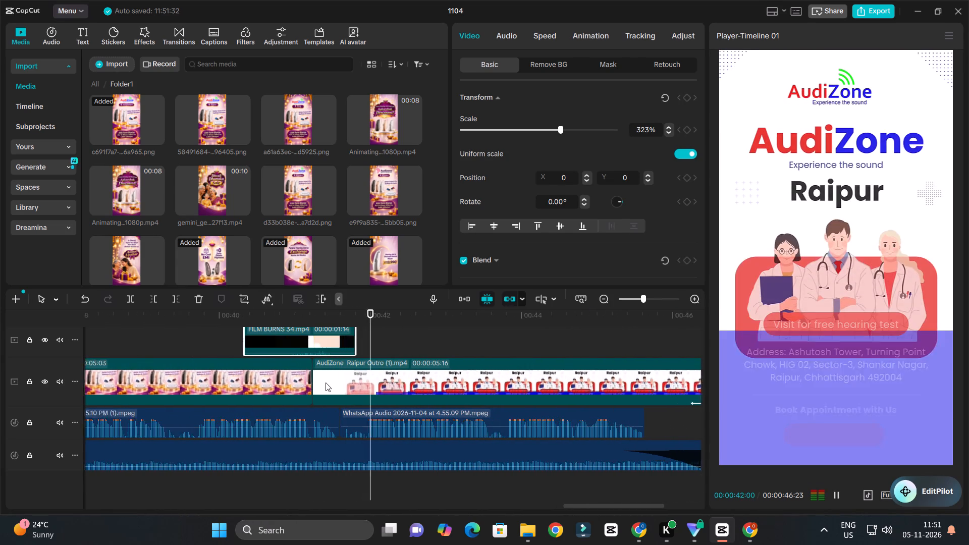
{"action": "key", "text": "space"}
{"action": "left_click_drag", "start_coordinate": [304, 342], "coordinate": [312, 345]}
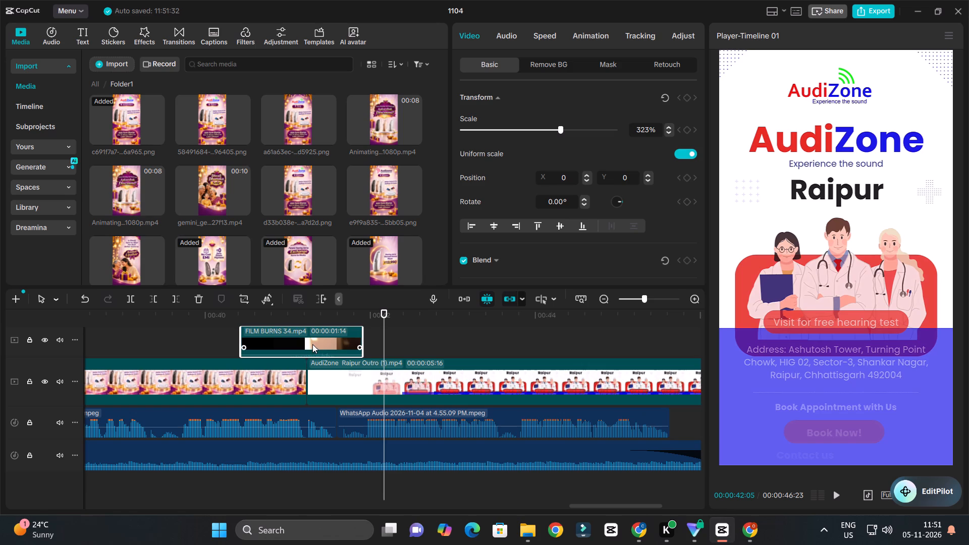
Play the film burn transition and the outro again to check the adjusted timing.
{"action": "left_click", "coordinate": [286, 320]}
{"action": "key", "text": "space"}
{"action": "scroll", "coordinate": [329, 340], "scroll_direction": "down", "scroll_amount": 4, "text": "ctrl"}
{"action": "scroll", "coordinate": [345, 365], "scroll_direction": "up", "scroll_amount": 4, "text": "ctrl"}
{"action": "scroll", "coordinate": [346, 366], "scroll_direction": "down", "scroll_amount": 2, "text": "ctrl"}
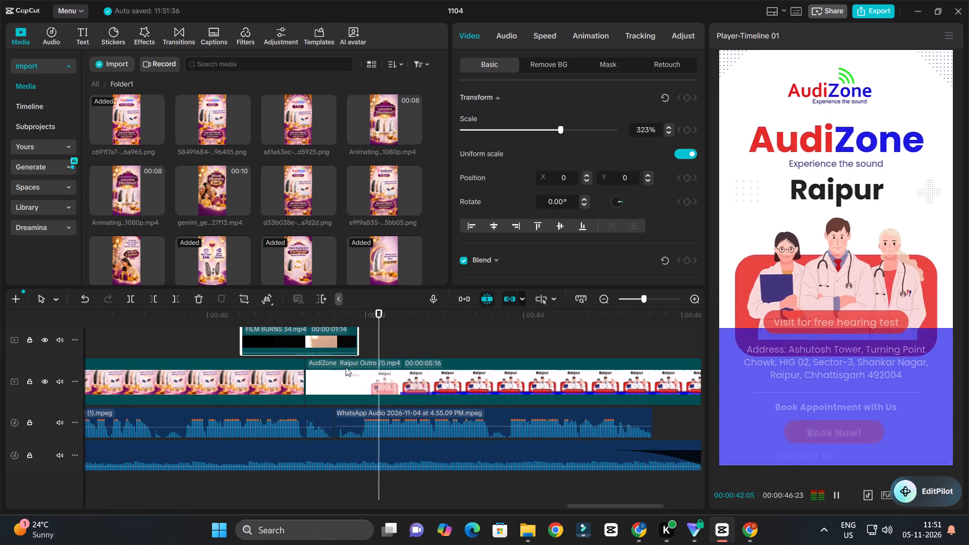
{"action": "scroll", "coordinate": [346, 367], "scroll_direction": "down", "scroll_amount": 20, "text": "ctrl"}
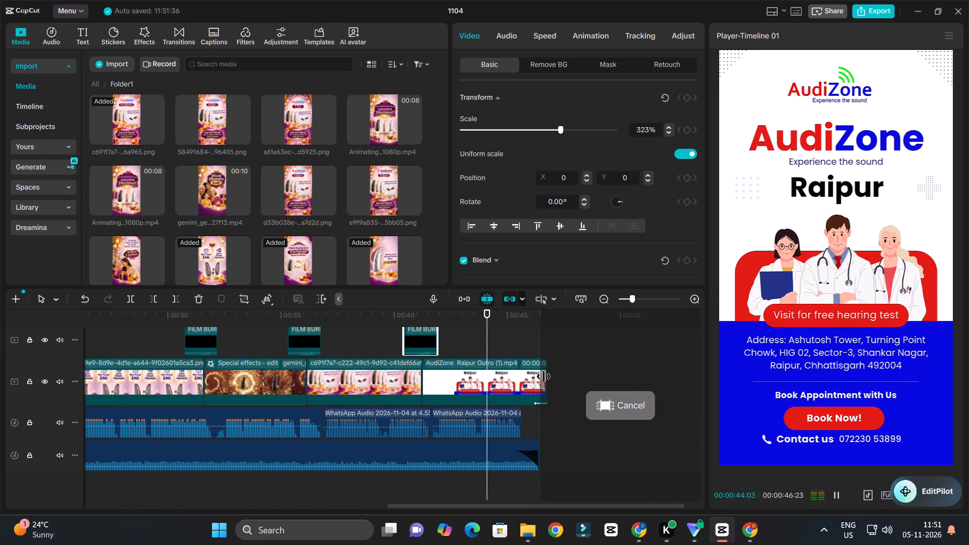
{"action": "key", "text": "space"}
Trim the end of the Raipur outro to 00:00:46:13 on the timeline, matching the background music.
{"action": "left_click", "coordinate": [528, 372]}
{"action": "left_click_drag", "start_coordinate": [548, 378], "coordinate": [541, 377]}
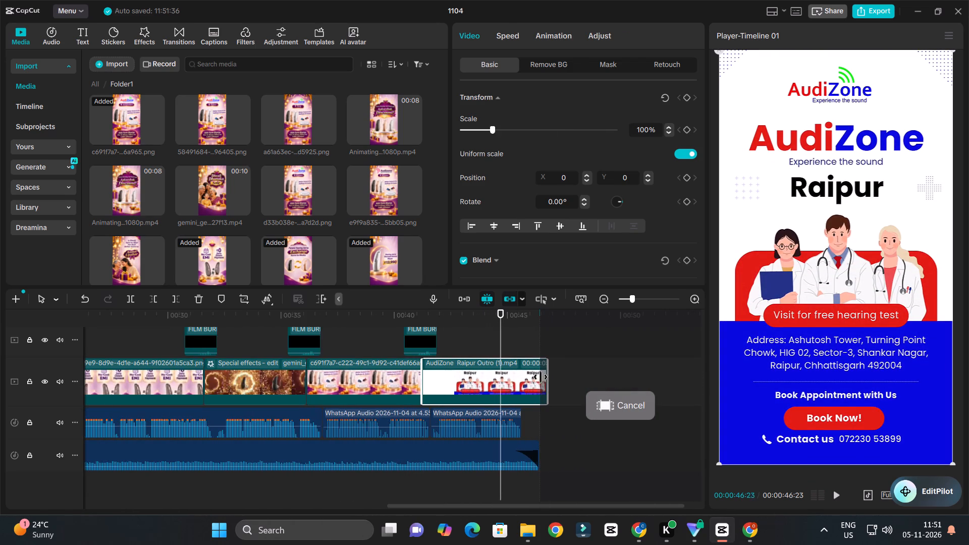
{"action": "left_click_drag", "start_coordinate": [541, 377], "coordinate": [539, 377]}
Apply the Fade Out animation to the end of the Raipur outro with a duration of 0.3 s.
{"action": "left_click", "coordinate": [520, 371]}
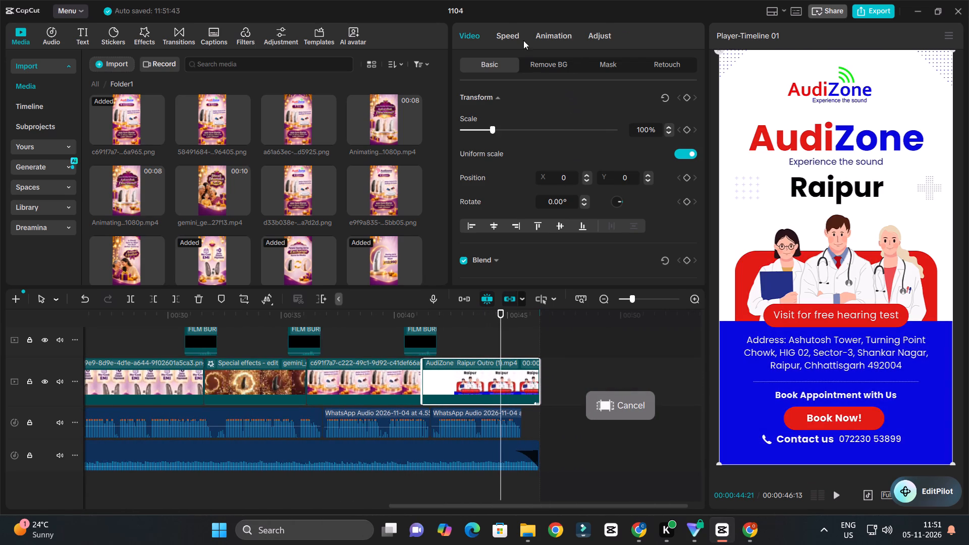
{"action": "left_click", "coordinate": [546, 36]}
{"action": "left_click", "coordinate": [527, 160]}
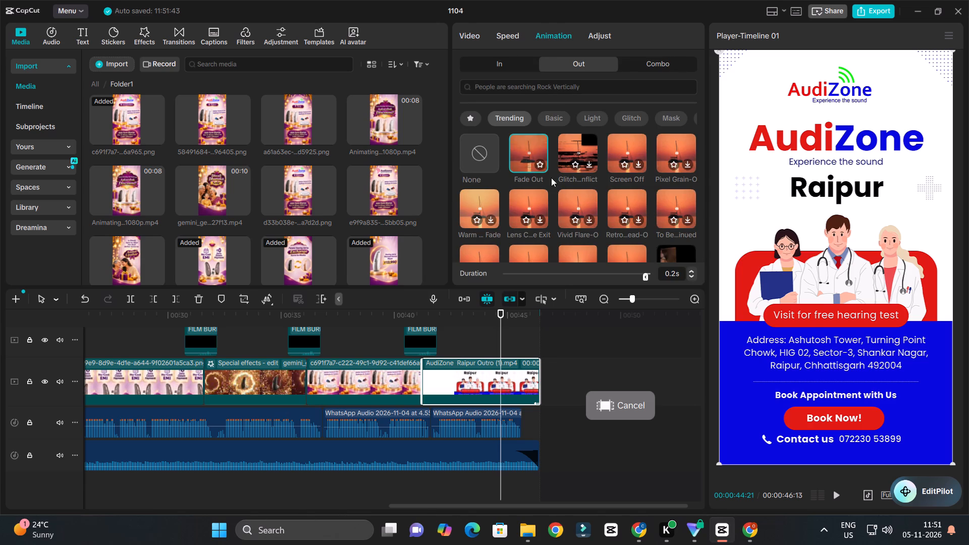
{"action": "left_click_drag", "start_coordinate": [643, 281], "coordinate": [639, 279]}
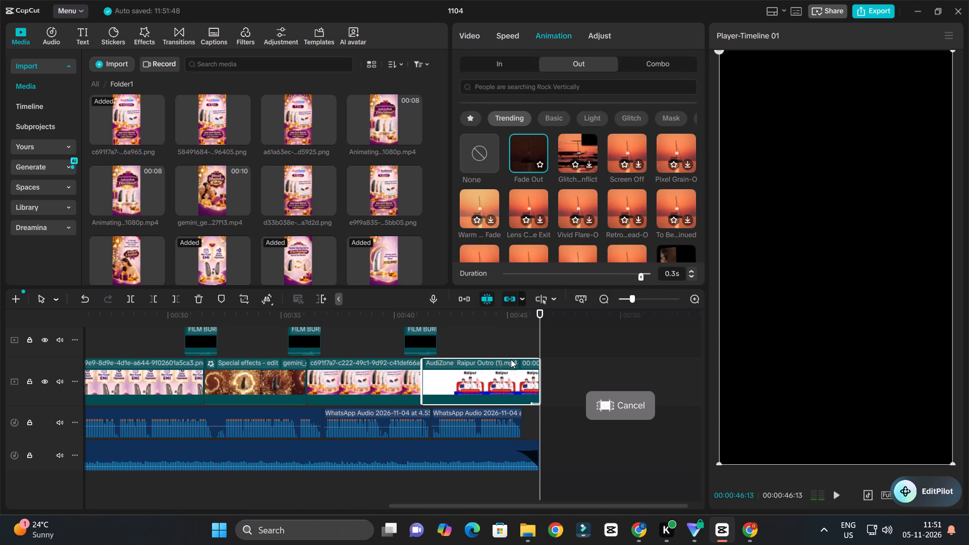
Replace the Raipur outro with "AudiZone JSMP Outro.mp4" directly after the poster, and trim its end to 00:00:46:13.
{"action": "left_click_drag", "start_coordinate": [462, 314], "coordinate": [449, 358]}
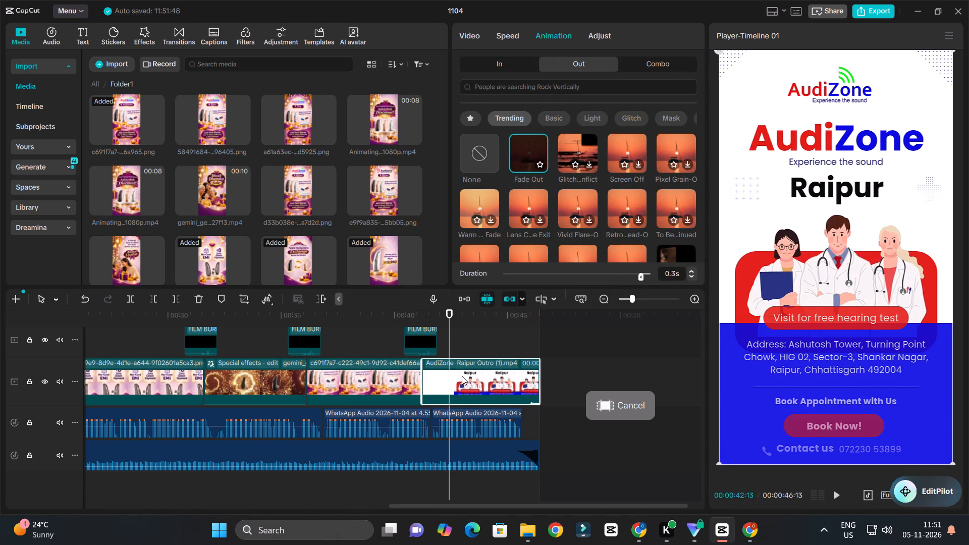
{"action": "left_click", "coordinate": [462, 376]}
{"action": "key", "text": "Delete"}
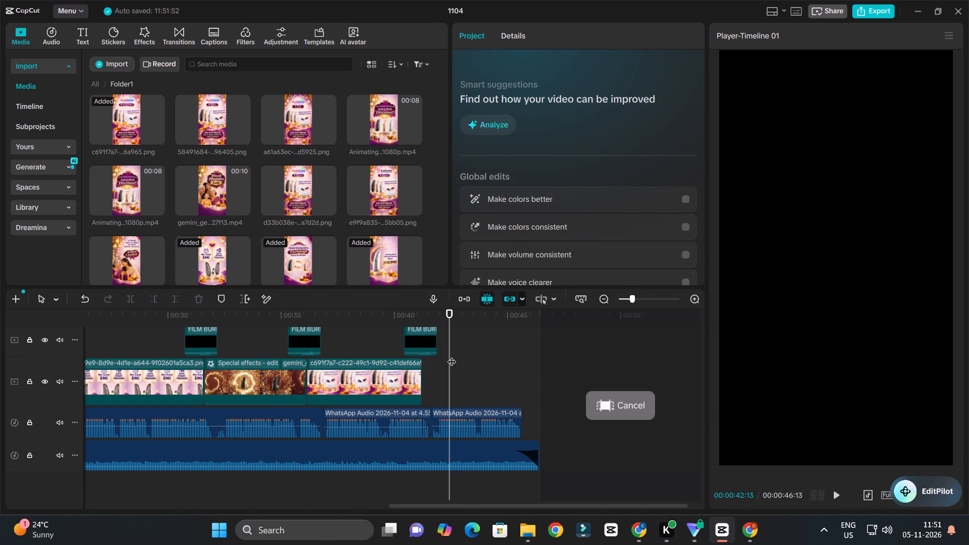
{"action": "left_click", "coordinate": [93, 83]}
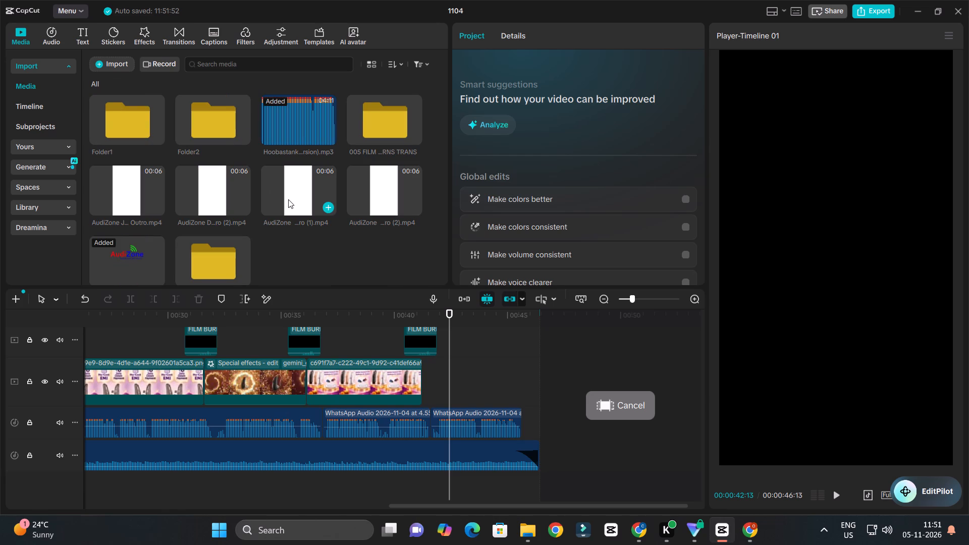
{"action": "double_click", "coordinate": [126, 181]}
{"action": "left_click_drag", "start_coordinate": [120, 189], "coordinate": [423, 385]}
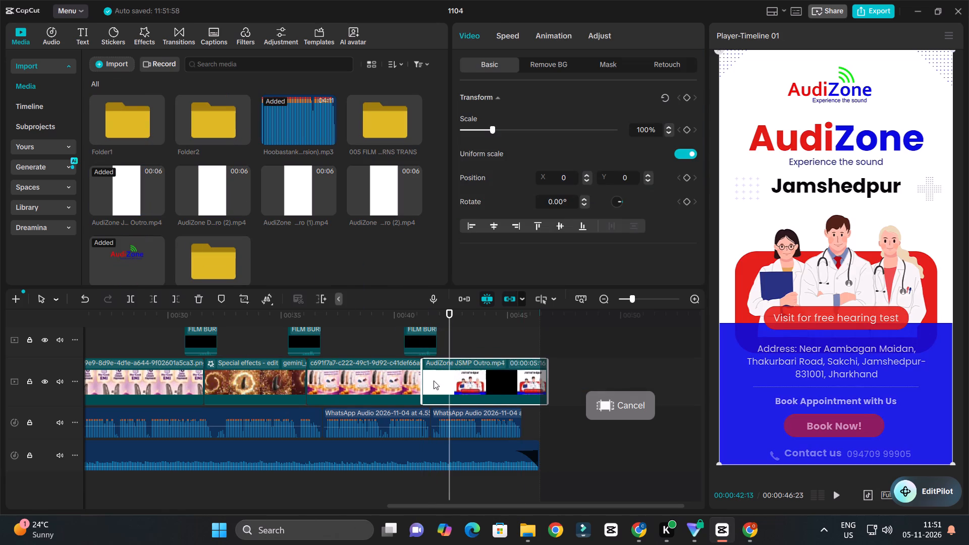
{"action": "left_click_drag", "start_coordinate": [546, 383], "coordinate": [539, 383]}
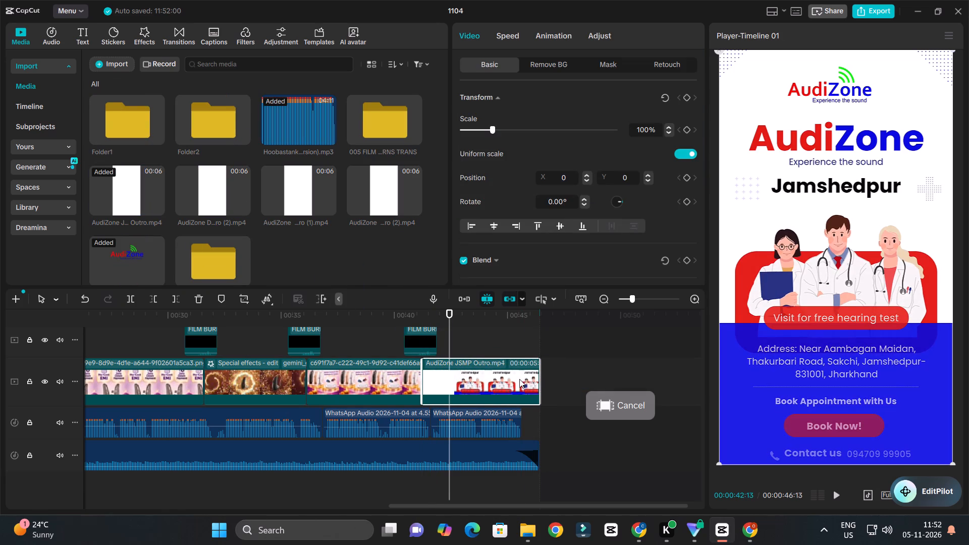
Apply the Fade Out animation to the end of the Jamshedpur outro with a duration of 0.5 s.
{"action": "left_click", "coordinate": [519, 379]}
{"action": "left_click", "coordinate": [557, 34]}
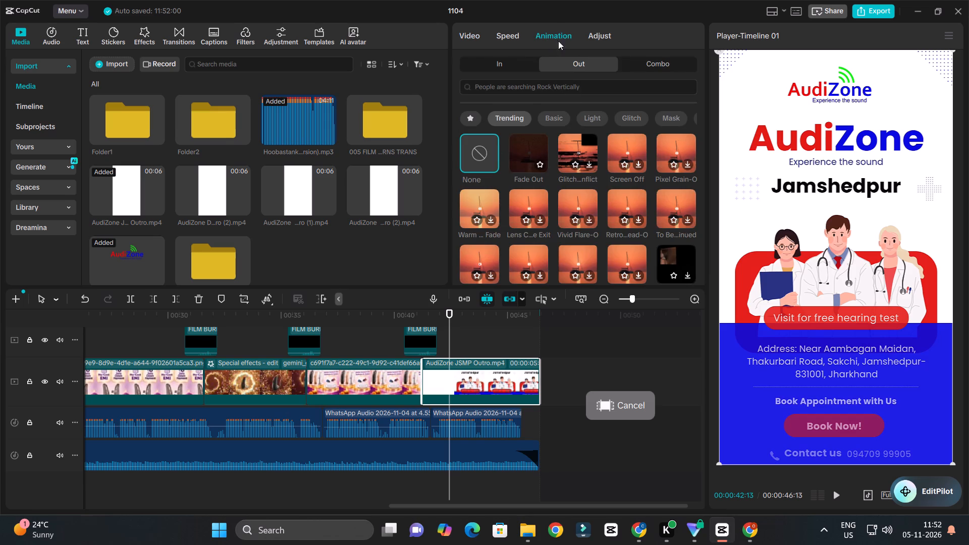
{"action": "left_click", "coordinate": [531, 145]}
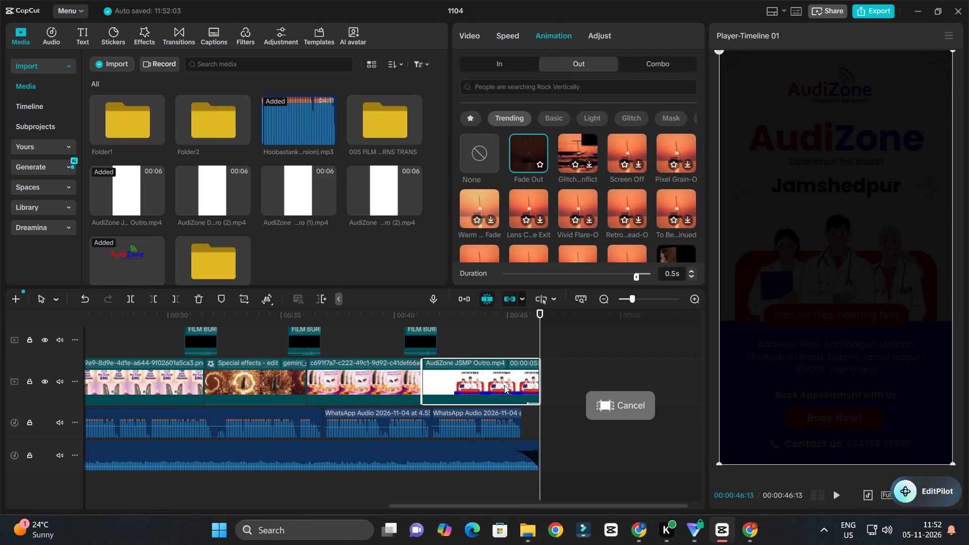
Play back the end of the Jamshedpur outro to check its fade-out.
{"action": "left_click", "coordinate": [505, 316]}
{"action": "key", "text": "space"}
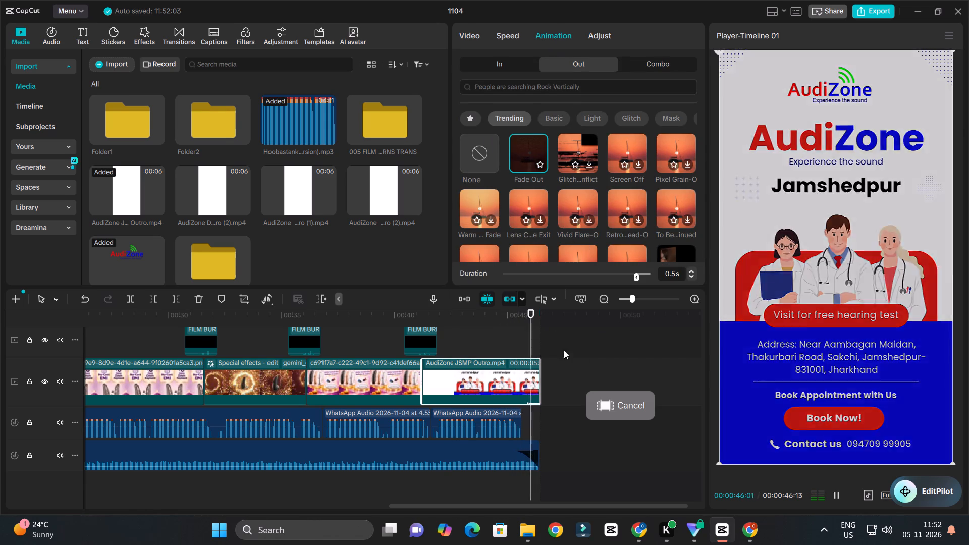
{"action": "key", "text": "space"}
{"action": "key", "text": "space"}
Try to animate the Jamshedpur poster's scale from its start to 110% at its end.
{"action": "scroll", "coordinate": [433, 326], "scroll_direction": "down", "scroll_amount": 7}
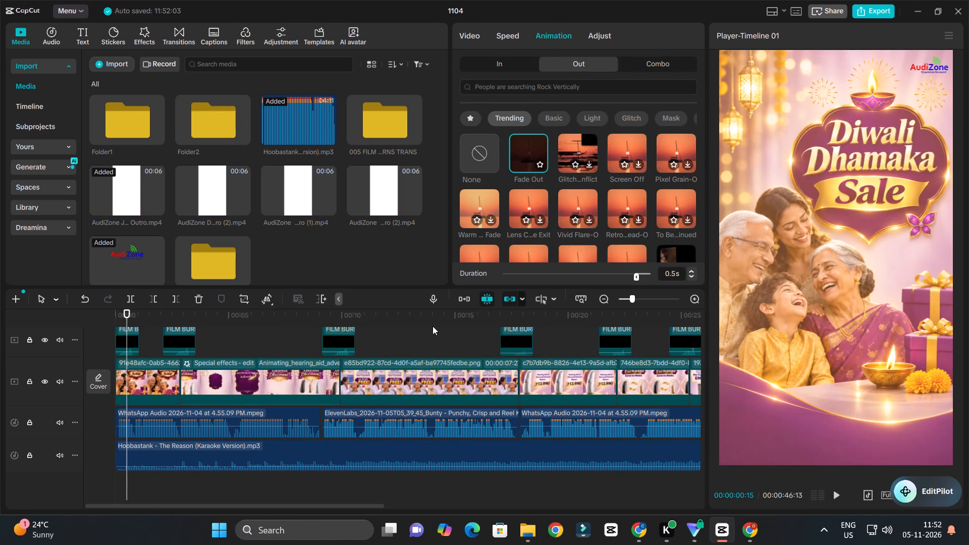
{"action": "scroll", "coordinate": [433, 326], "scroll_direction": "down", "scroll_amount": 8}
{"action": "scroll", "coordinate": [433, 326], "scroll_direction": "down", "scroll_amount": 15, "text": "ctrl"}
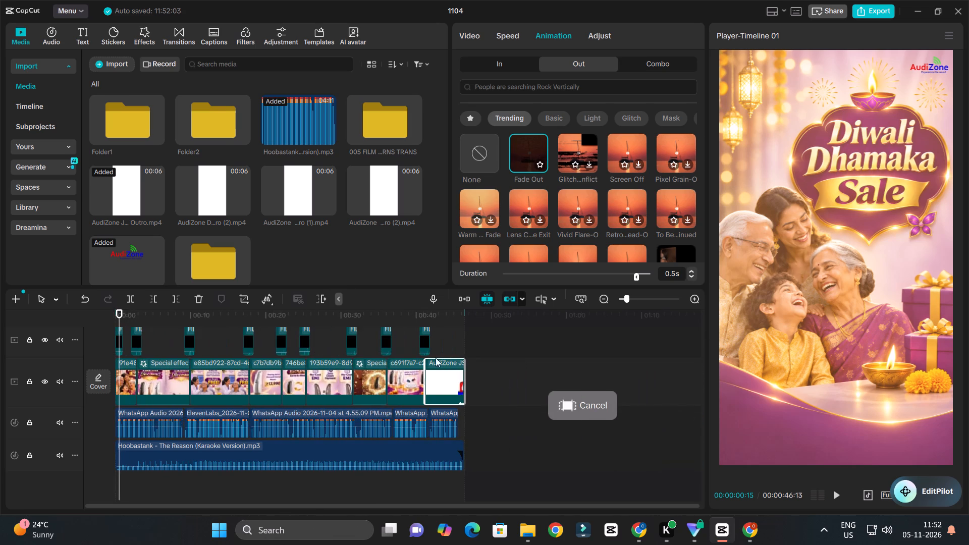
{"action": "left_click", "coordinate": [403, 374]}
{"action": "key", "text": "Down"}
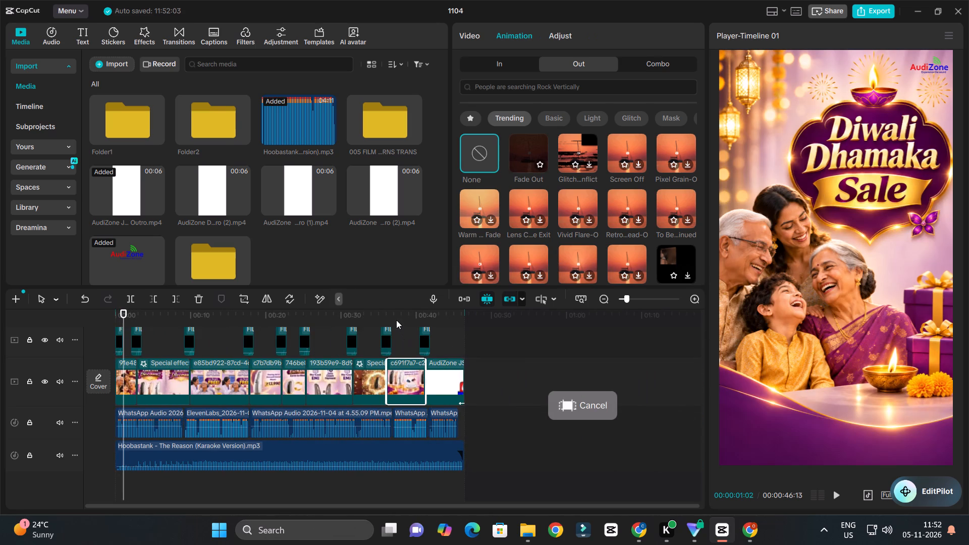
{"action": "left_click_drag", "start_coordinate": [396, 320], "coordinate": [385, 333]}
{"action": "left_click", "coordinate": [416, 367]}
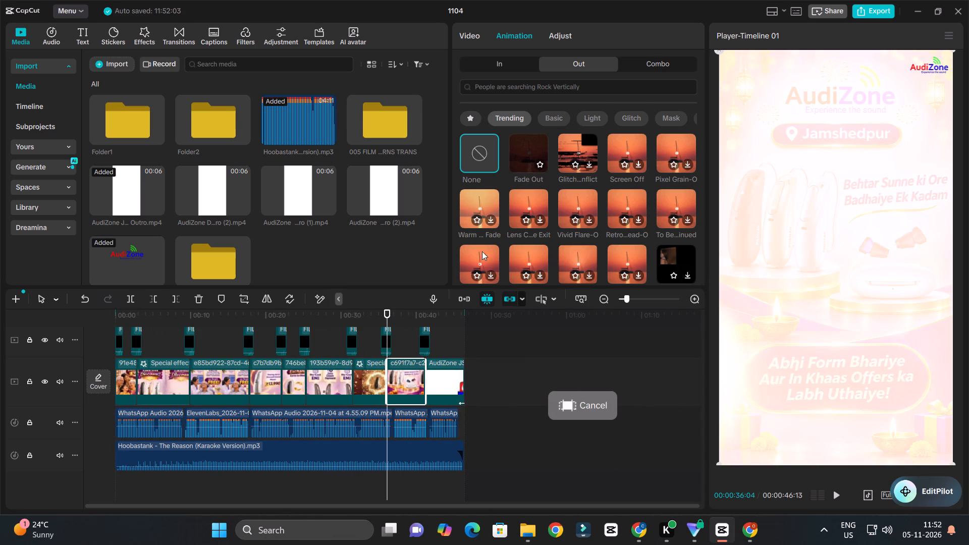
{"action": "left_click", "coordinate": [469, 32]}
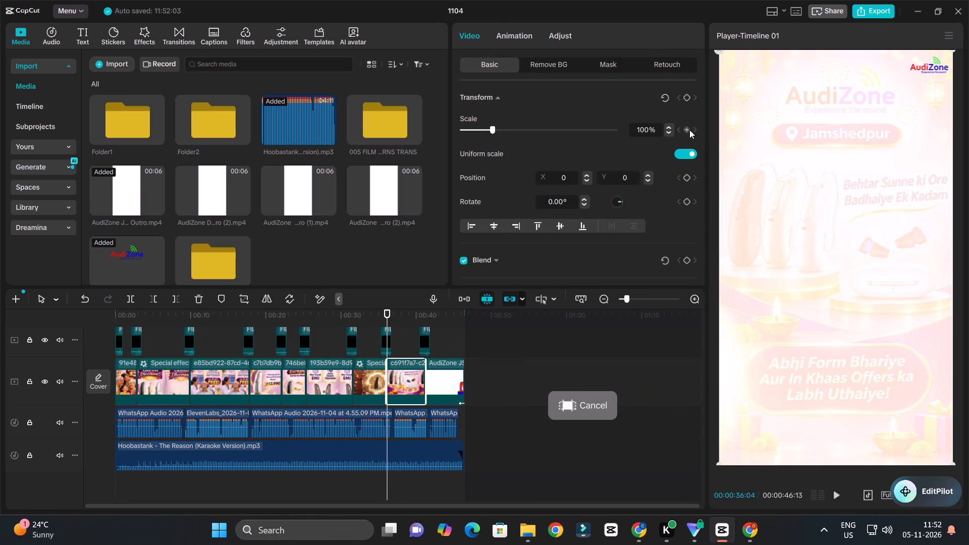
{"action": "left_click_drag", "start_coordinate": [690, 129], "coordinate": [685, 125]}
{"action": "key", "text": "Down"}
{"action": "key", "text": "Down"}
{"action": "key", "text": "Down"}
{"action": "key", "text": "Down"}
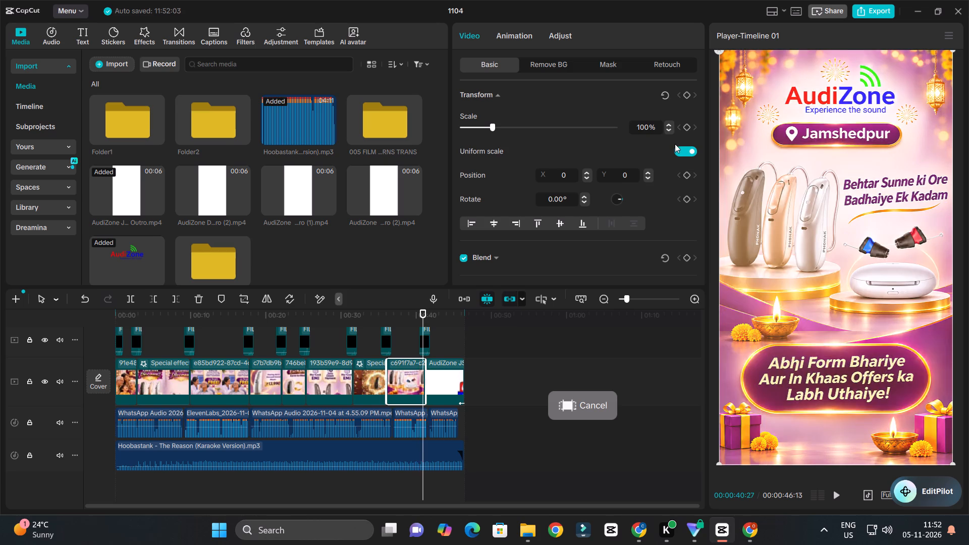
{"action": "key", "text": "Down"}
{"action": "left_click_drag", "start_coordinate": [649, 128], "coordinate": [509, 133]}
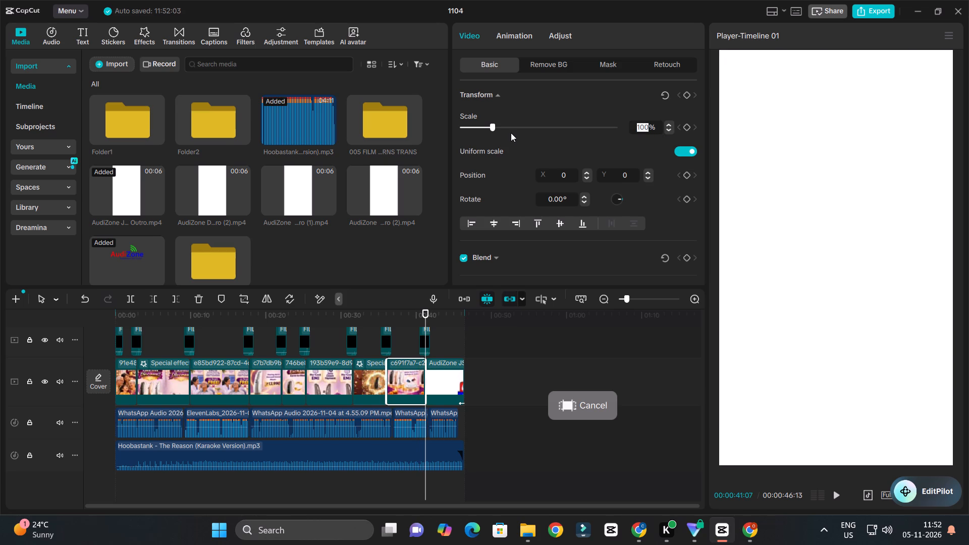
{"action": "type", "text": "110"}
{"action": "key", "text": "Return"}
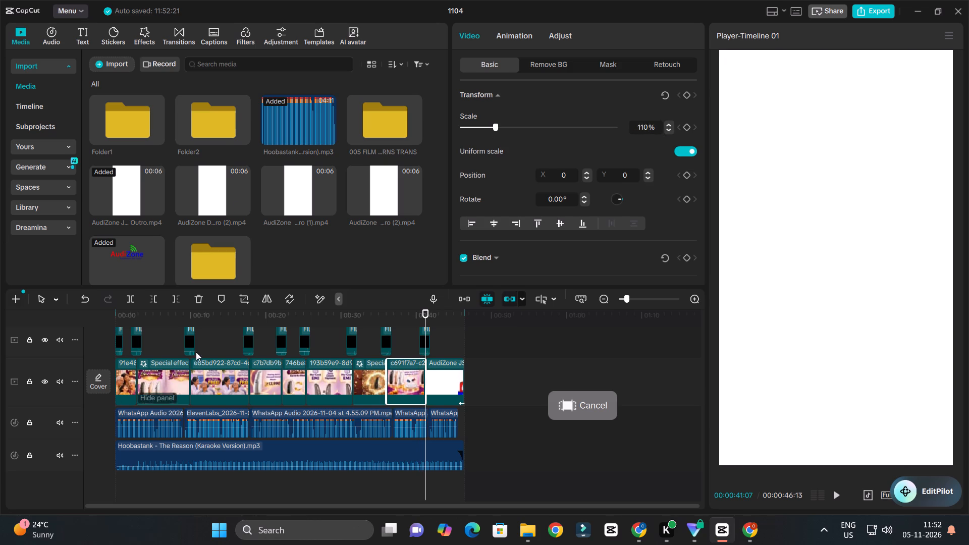
Play the Jamshedpur poster from its start to check the scale change.
{"action": "left_click", "coordinate": [388, 321]}
{"action": "key", "text": "space"}
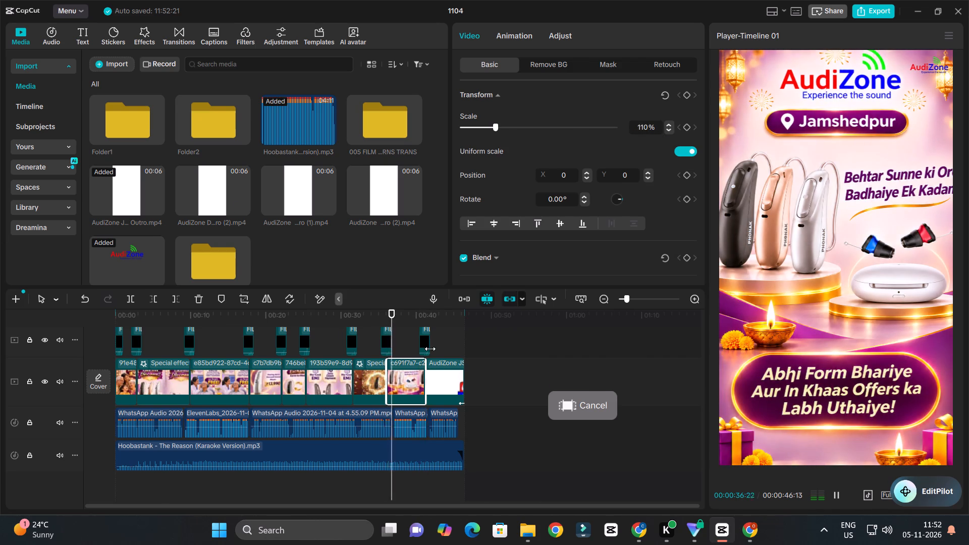
{"action": "scroll", "coordinate": [430, 349], "scroll_direction": "up", "scroll_amount": 3, "text": "ctrl"}
{"action": "key", "text": "space"}
Add a scale keyframe of 100% at the start of the Jamshedpur poster, at 00:00:36:04.
{"action": "key", "text": "Down"}
{"action": "key", "text": "Up"}
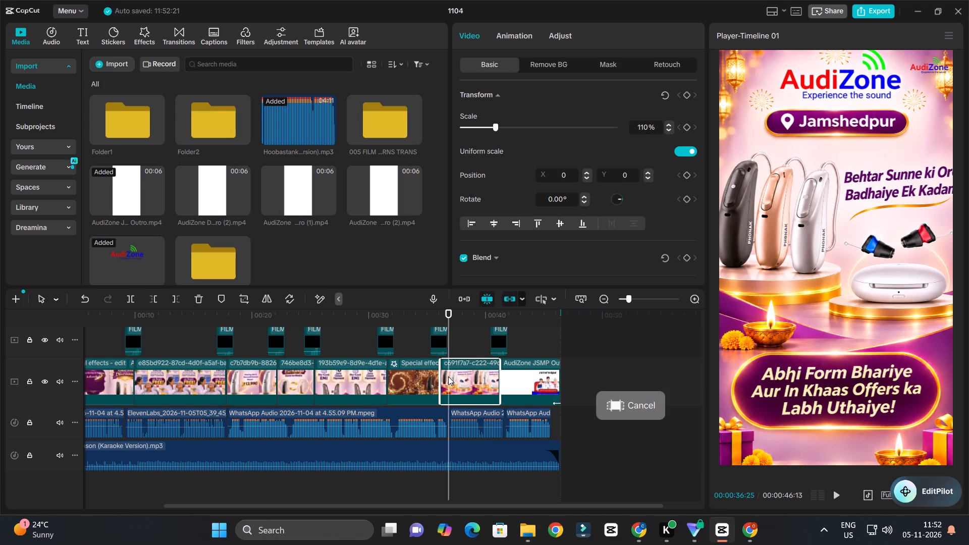
{"action": "key", "text": "Up"}
{"action": "key", "text": "Up"}
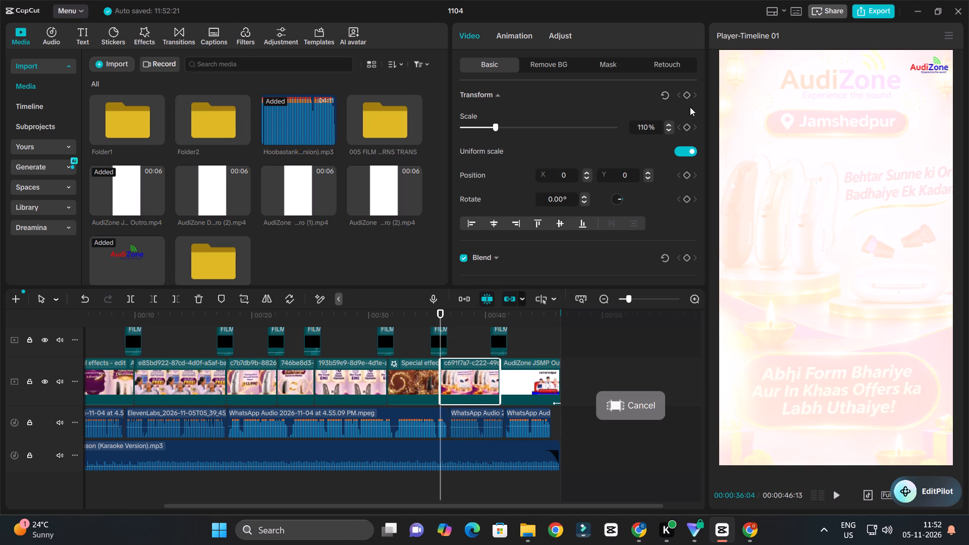
{"action": "left_click", "coordinate": [686, 128]}
{"action": "left_click_drag", "start_coordinate": [648, 127], "coordinate": [561, 130]}
{"action": "type", "text": "100"}
{"action": "key", "text": "Return"}
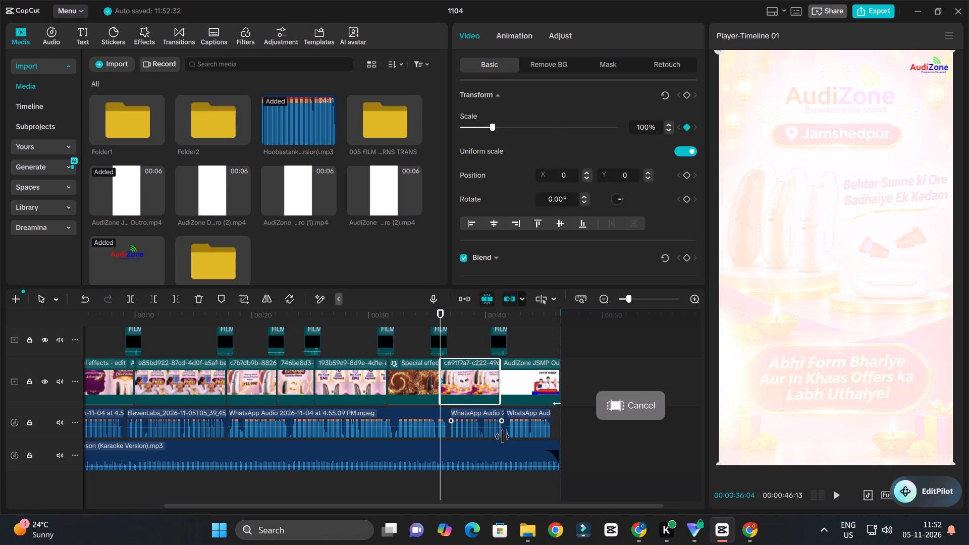
Set the Jamshedpur poster's scale to 105% at its end, at 00:00:41:07, for a slow zoom-in.
{"action": "key", "text": "space"}
{"action": "scroll", "coordinate": [532, 399], "scroll_direction": "up", "scroll_amount": 3, "text": "ctrl"}
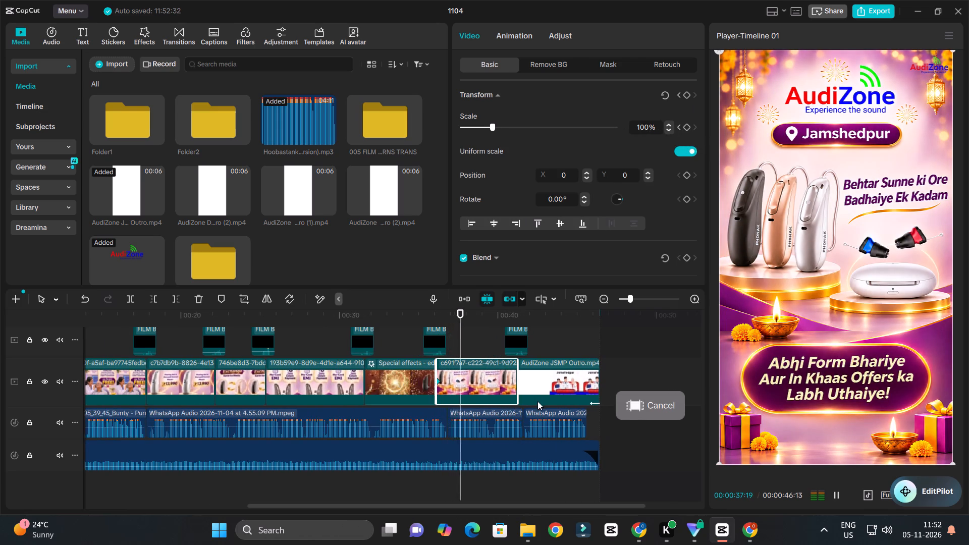
{"action": "scroll", "coordinate": [539, 403], "scroll_direction": "up", "scroll_amount": 4}
{"action": "key", "text": "space"}
{"action": "left_click", "coordinate": [509, 417]}
{"action": "left_click_drag", "start_coordinate": [525, 315], "coordinate": [530, 331]}
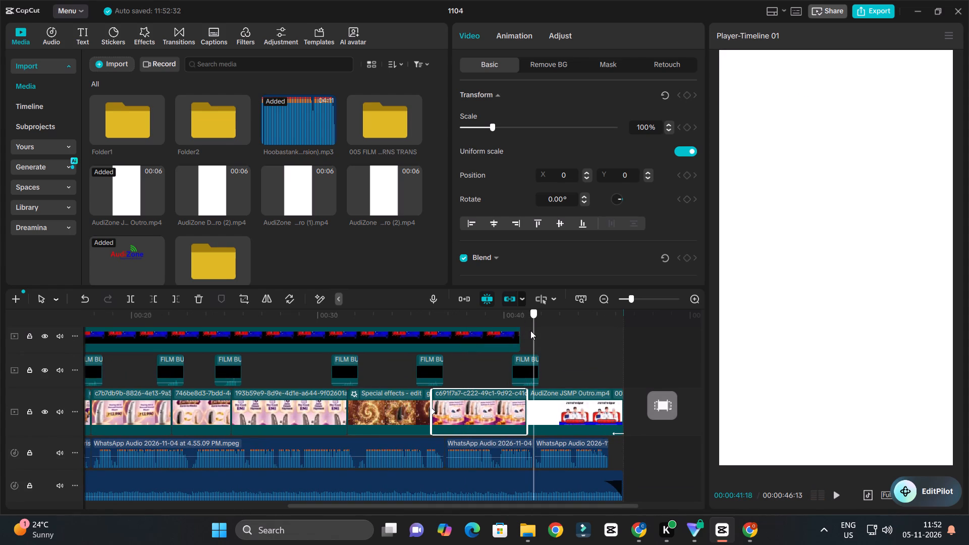
{"action": "left_click_drag", "start_coordinate": [530, 331], "coordinate": [525, 334]}
{"action": "left_click_drag", "start_coordinate": [646, 129], "coordinate": [625, 129]}
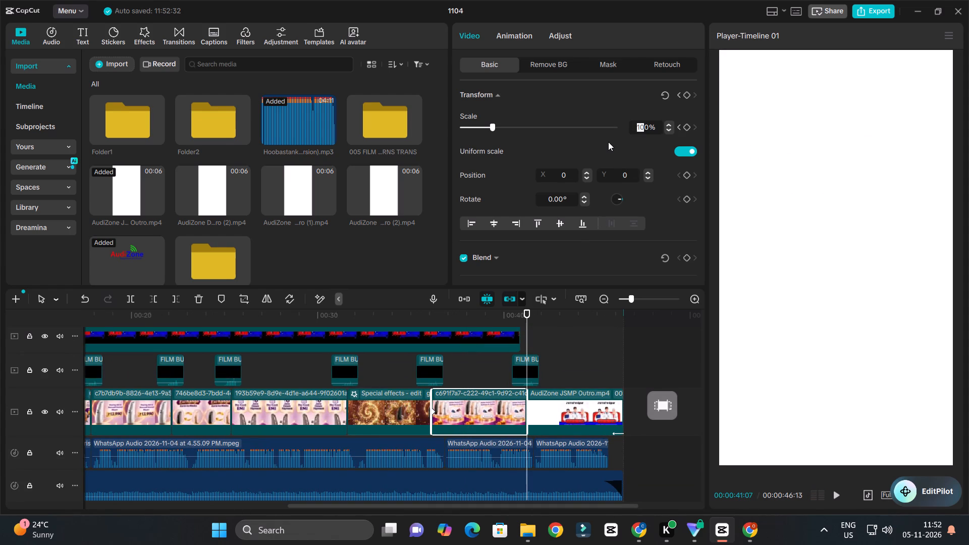
{"action": "key", "text": "ctrl+a"}
{"action": "type", "text": "105"}
{"action": "key", "text": "Return"}
Play the timeline from the Jamshedpur poster through the end of the outro to check the zoom and ending.
{"action": "left_click", "coordinate": [466, 327]}
{"action": "key", "text": "space"}
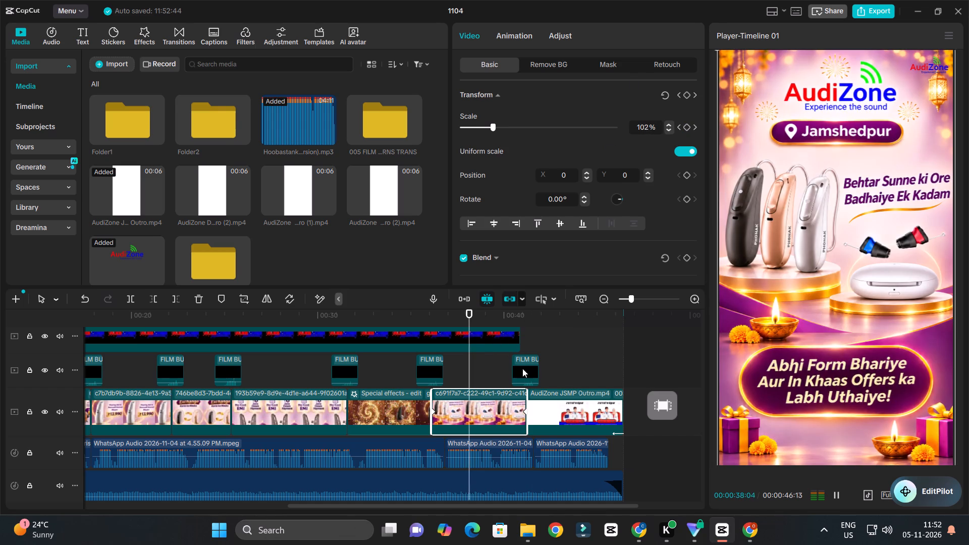
{"action": "scroll", "coordinate": [525, 373], "scroll_direction": "down", "scroll_amount": 2, "text": "ctrl"}
{"action": "scroll", "coordinate": [542, 384], "scroll_direction": "up", "scroll_amount": 3, "text": "ctrl"}
{"action": "scroll", "coordinate": [542, 384], "scroll_direction": "down", "scroll_amount": 3, "text": "ctrl"}
{"action": "scroll", "coordinate": [548, 389], "scroll_direction": "up", "scroll_amount": 3, "text": "ctrl"}
{"action": "scroll", "coordinate": [548, 389], "scroll_direction": "down", "scroll_amount": 2, "text": "ctrl"}
{"action": "scroll", "coordinate": [549, 390], "scroll_direction": "up", "scroll_amount": 3, "text": "ctrl"}
{"action": "scroll", "coordinate": [549, 390], "scroll_direction": "down", "scroll_amount": 3}
{"action": "scroll", "coordinate": [551, 393], "scroll_direction": "down", "scroll_amount": 5, "text": "ctrl"}
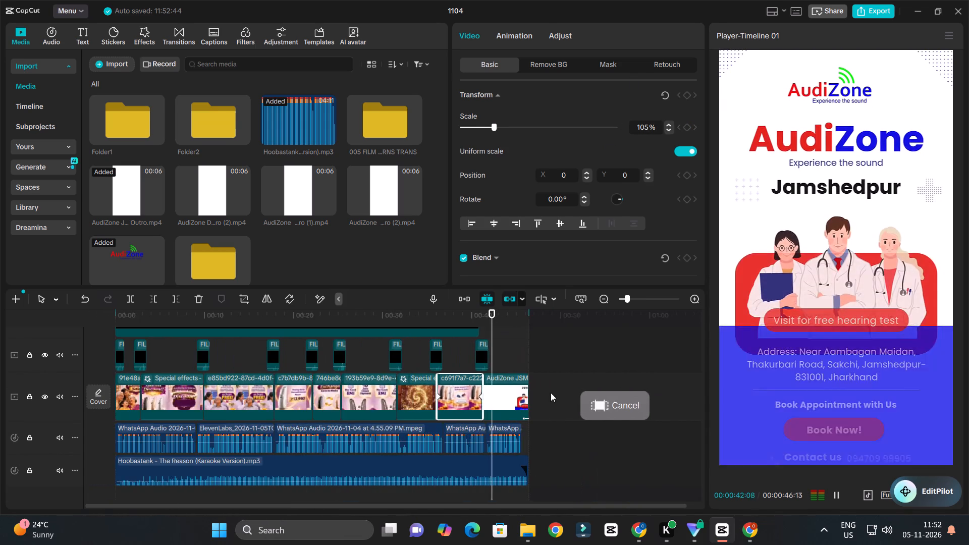
{"action": "scroll", "coordinate": [551, 393], "scroll_direction": "down", "scroll_amount": 3, "text": "ctrl"}
{"action": "scroll", "coordinate": [466, 445], "scroll_direction": "up", "scroll_amount": 6, "text": "ctrl"}
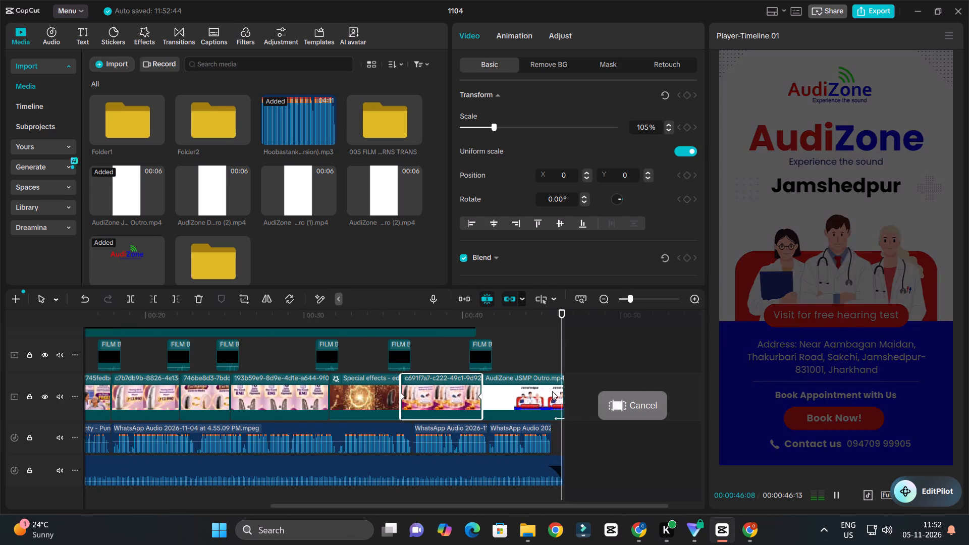
{"action": "scroll", "coordinate": [570, 375], "scroll_direction": "down", "scroll_amount": 6, "text": "ctrl"}
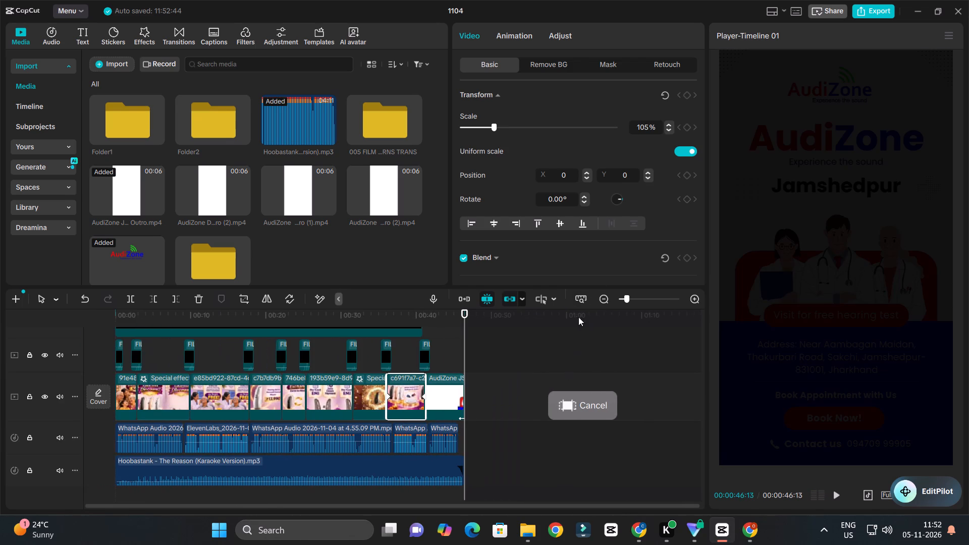
Export the Jamshedpur video under the name "AUDIZONE DIWALI JAMSHEDPUR F Z (5-11-26)" and close the export window.
{"action": "left_click", "coordinate": [877, 12]}
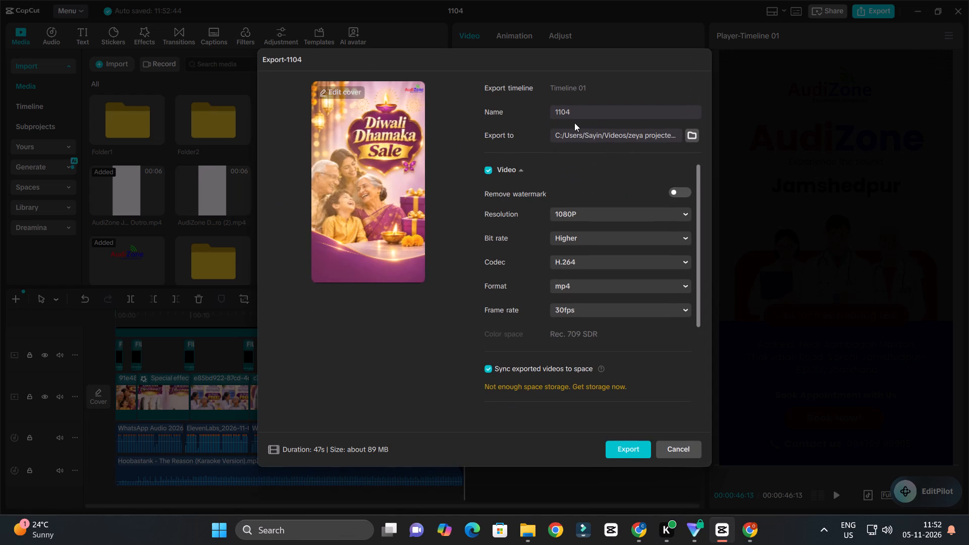
{"action": "left_click_drag", "start_coordinate": [583, 110], "coordinate": [445, 104]}
{"action": "key", "text": "ctrl+v"}
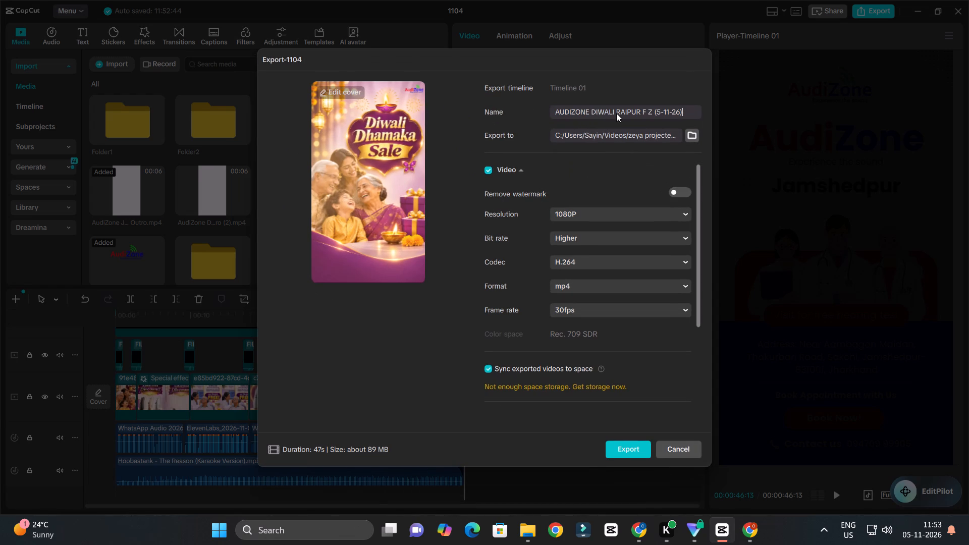
{"action": "left_click_drag", "start_coordinate": [616, 108], "coordinate": [641, 114]}
{"action": "type", "text": "JAM"}
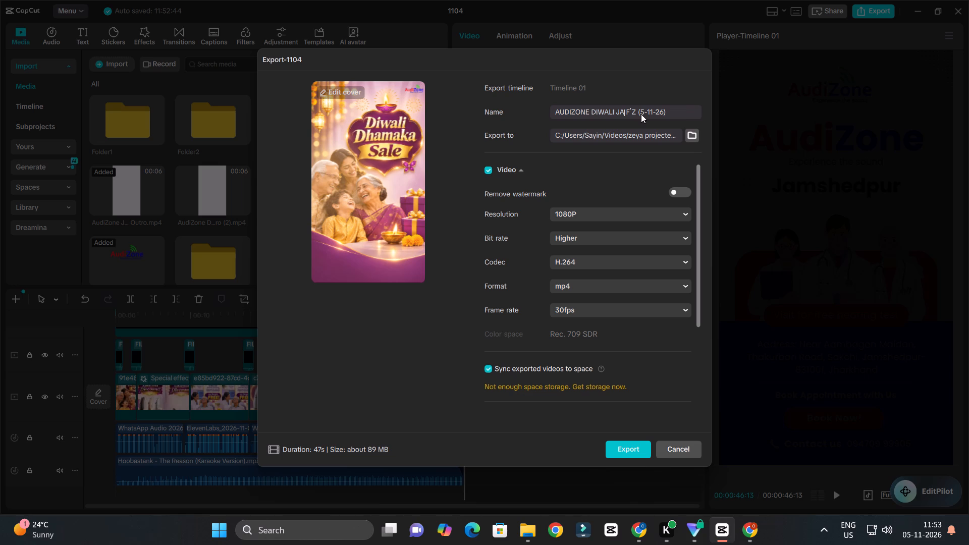
{"action": "key", "text": "s"}
{"action": "type", "text": "HED"}
{"action": "type", "text": "PUR"}
{"action": "left_click", "coordinate": [630, 454]}
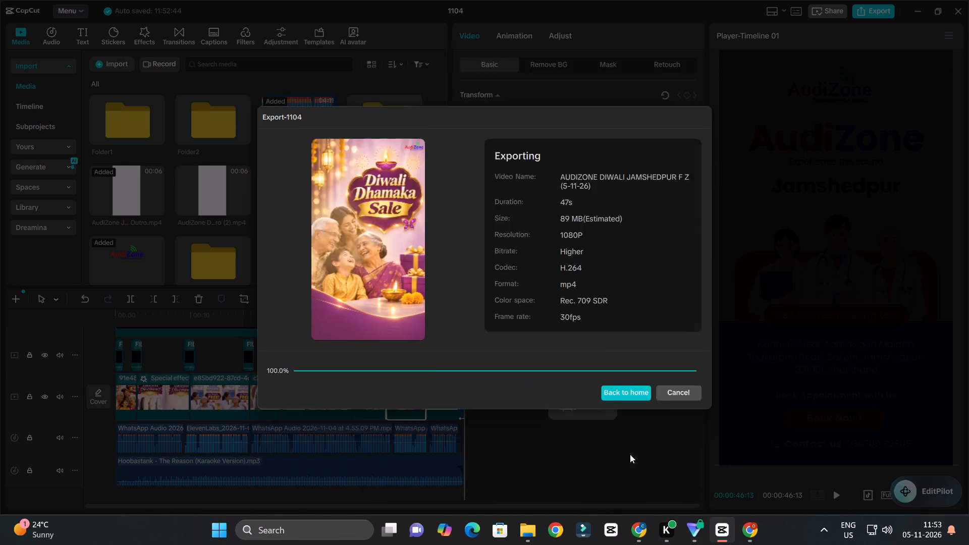
{"action": "left_click", "coordinate": [672, 443]}
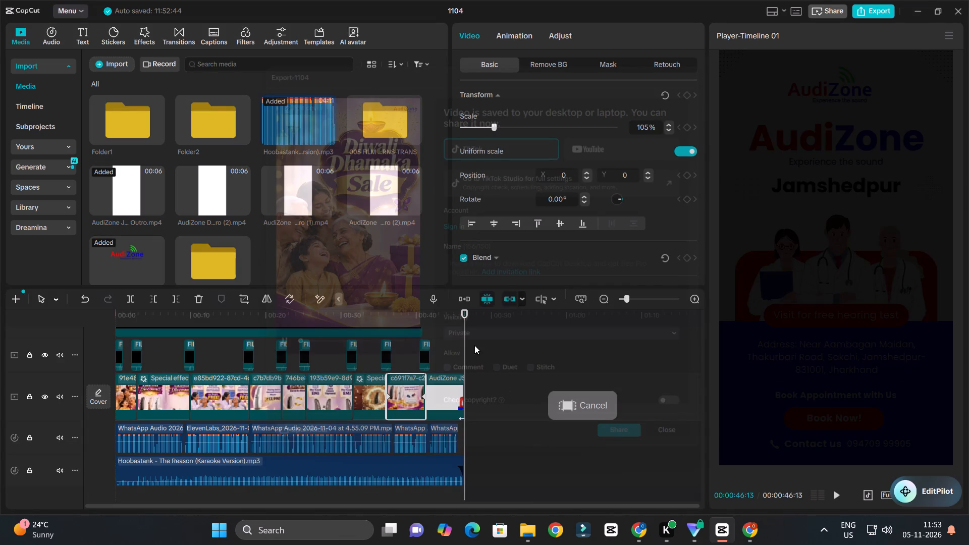
Delete the Jamshedpur poster clip between the special effects clip and the outro on the timeline.
{"action": "left_click_drag", "start_coordinate": [463, 320], "coordinate": [459, 332]}
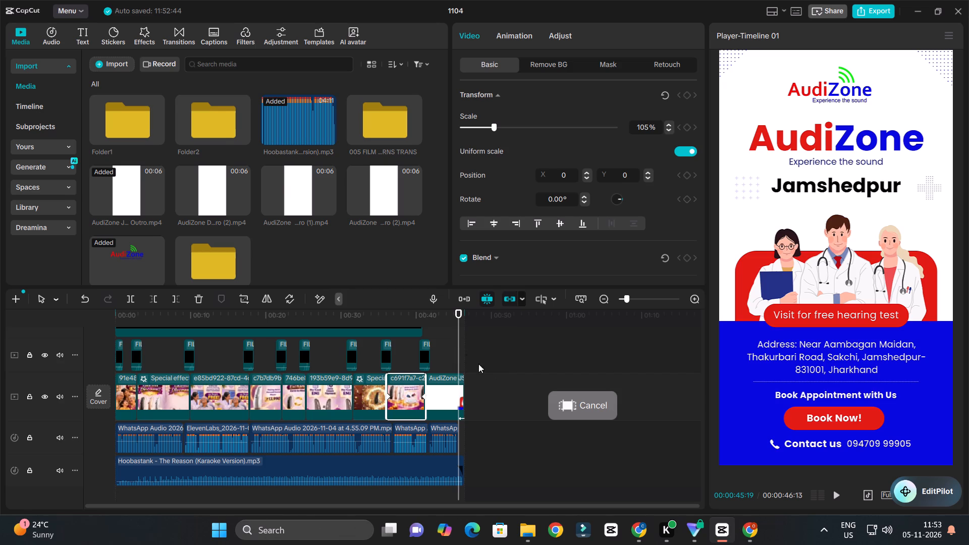
{"action": "left_click", "coordinate": [397, 390]}
{"action": "left_click", "coordinate": [411, 396]}
{"action": "key", "text": "Delete"}
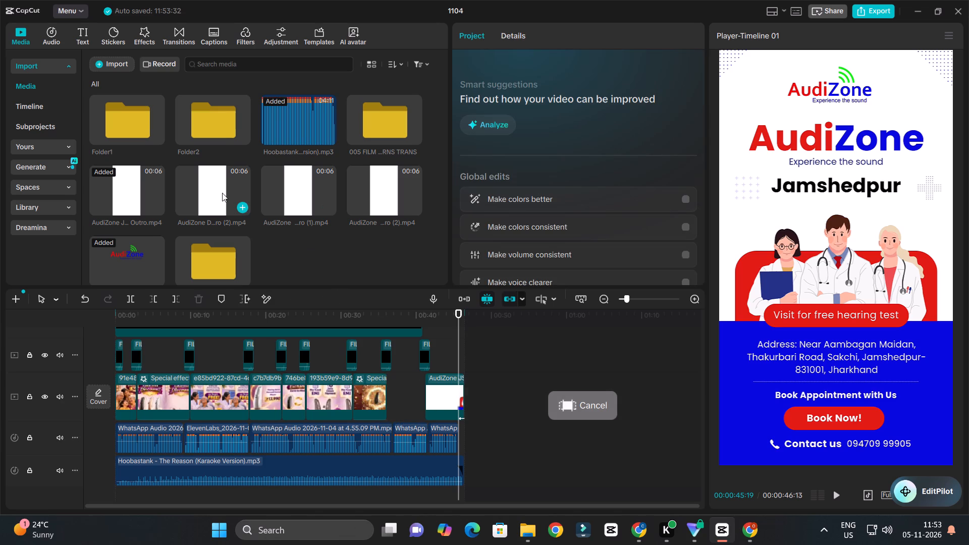
Open Folder1 in the imported media and preview the poster image a61a63ec…d5925.png as the replacement.
{"action": "double_click", "coordinate": [140, 119]}
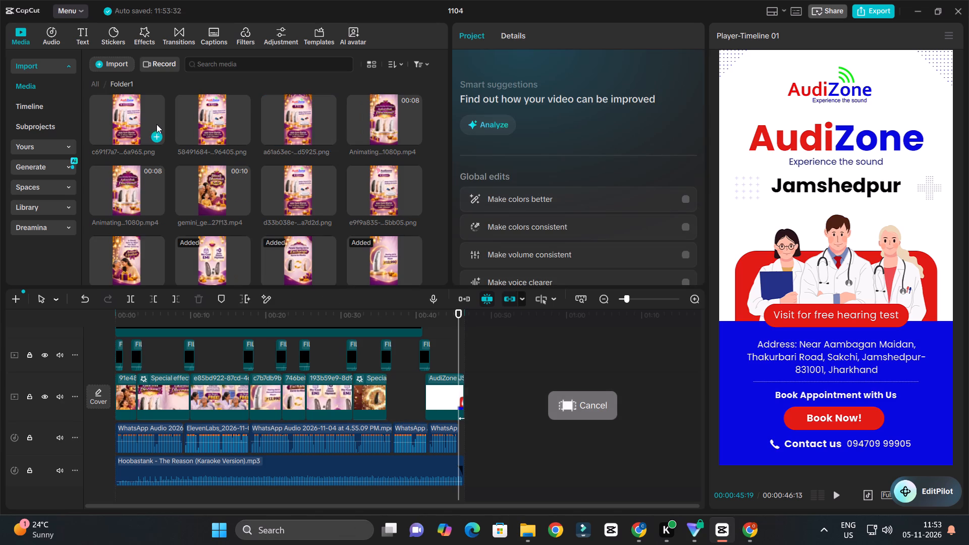
{"action": "double_click", "coordinate": [288, 118]}
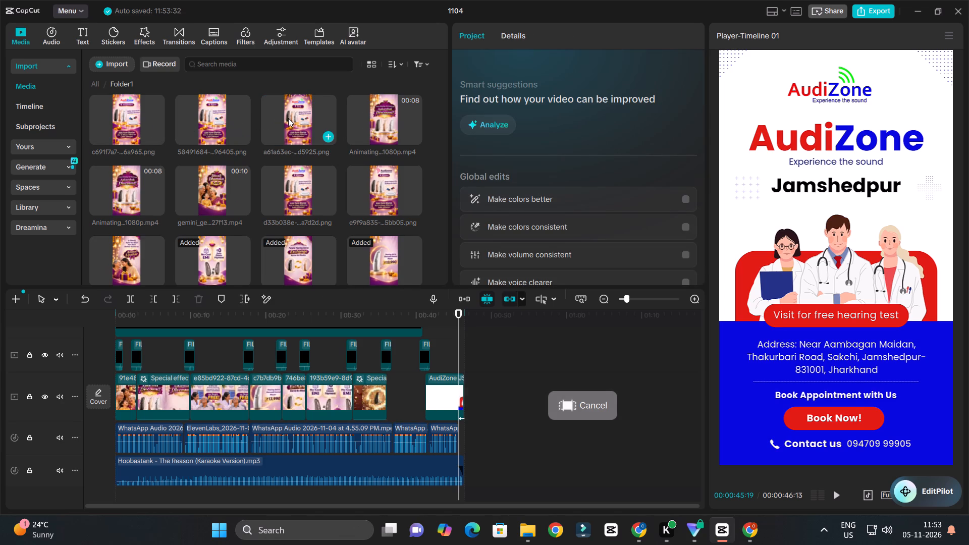
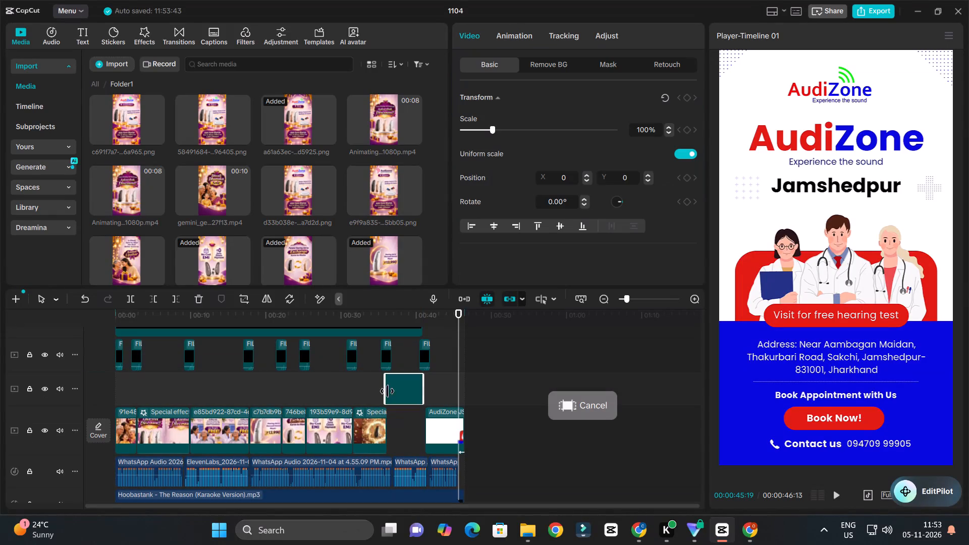
Place the Durg poster clip a61a63ec…d5925.png on the main video track in the gap before the AudiZone JSMP outro.
{"action": "left_click", "coordinate": [396, 391]}
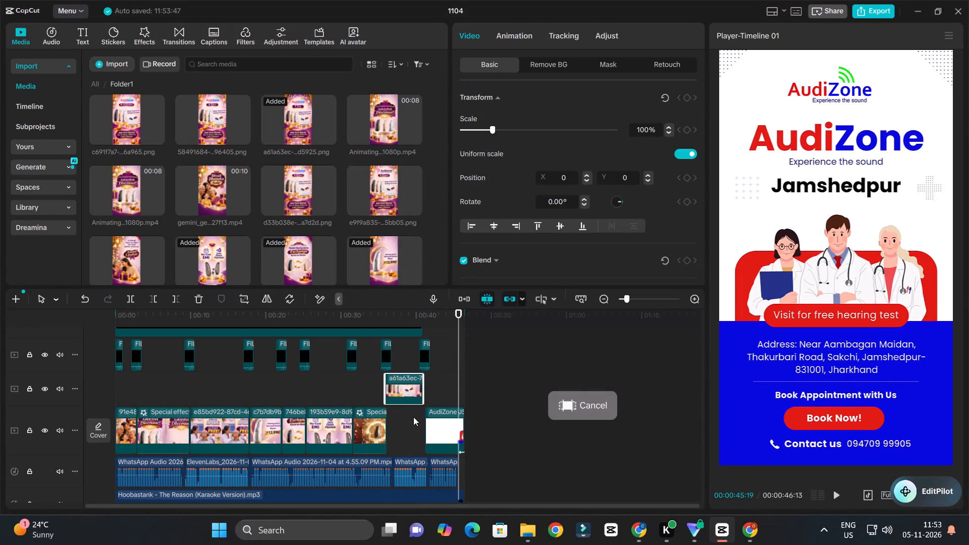
{"action": "scroll", "coordinate": [429, 427], "scroll_direction": "up", "scroll_amount": 16, "text": "ctrl"}
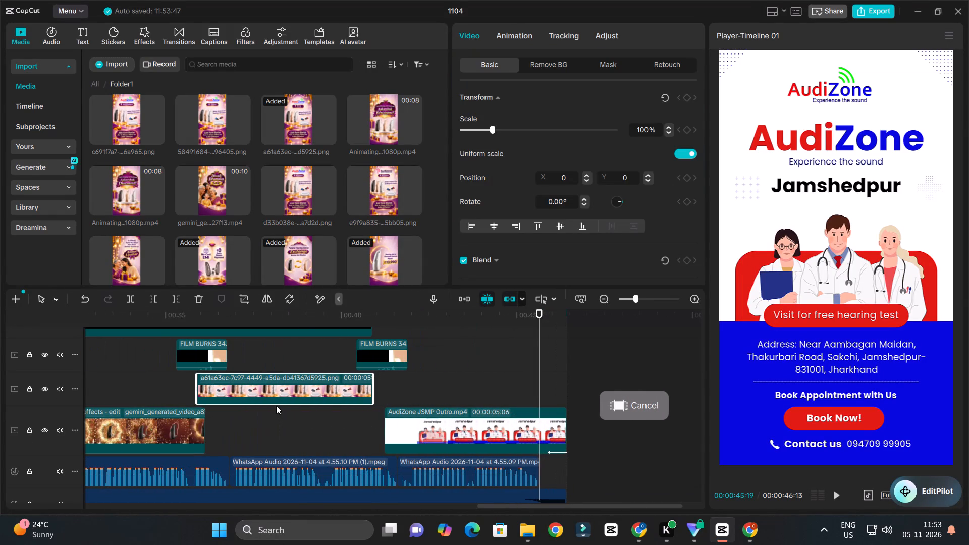
{"action": "left_click_drag", "start_coordinate": [274, 392], "coordinate": [283, 391]}
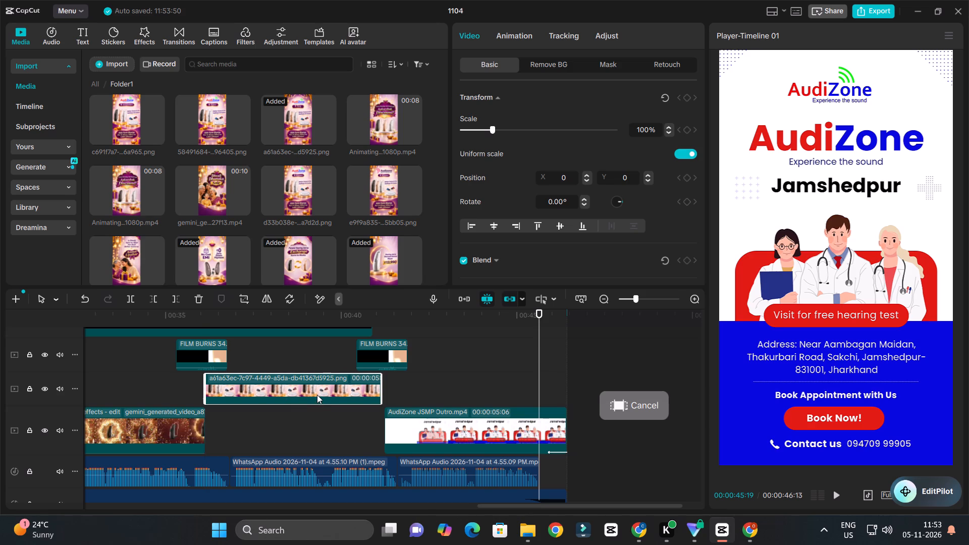
{"action": "left_click_drag", "start_coordinate": [316, 394], "coordinate": [320, 434]}
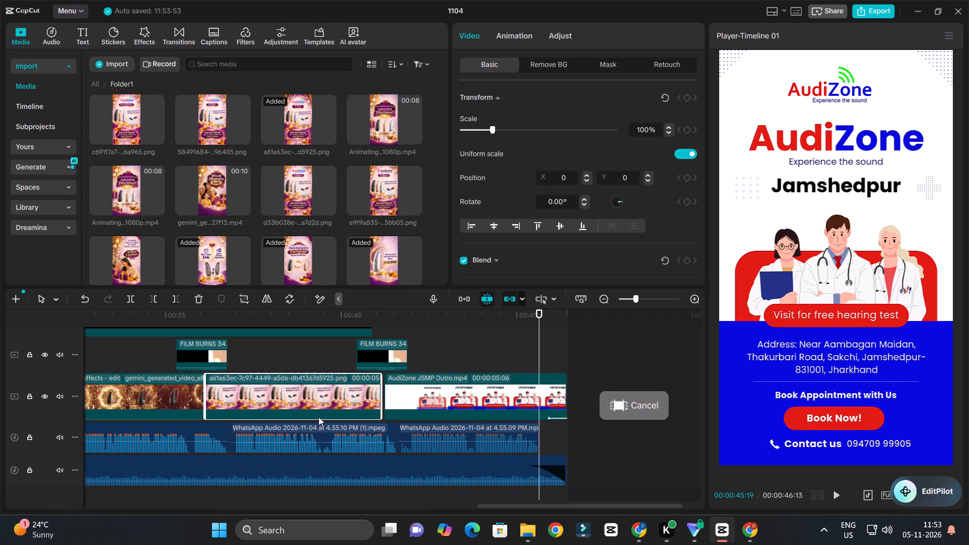
Play the timeline over the Durg poster to check its voice-over.
{"action": "scroll", "coordinate": [318, 417], "scroll_direction": "down", "scroll_amount": 4, "text": "ctrl"}
{"action": "left_click", "coordinate": [275, 314]}
{"action": "key", "text": "space"}
{"action": "scroll", "coordinate": [324, 357], "scroll_direction": "down", "scroll_amount": 4, "text": "ctrl"}
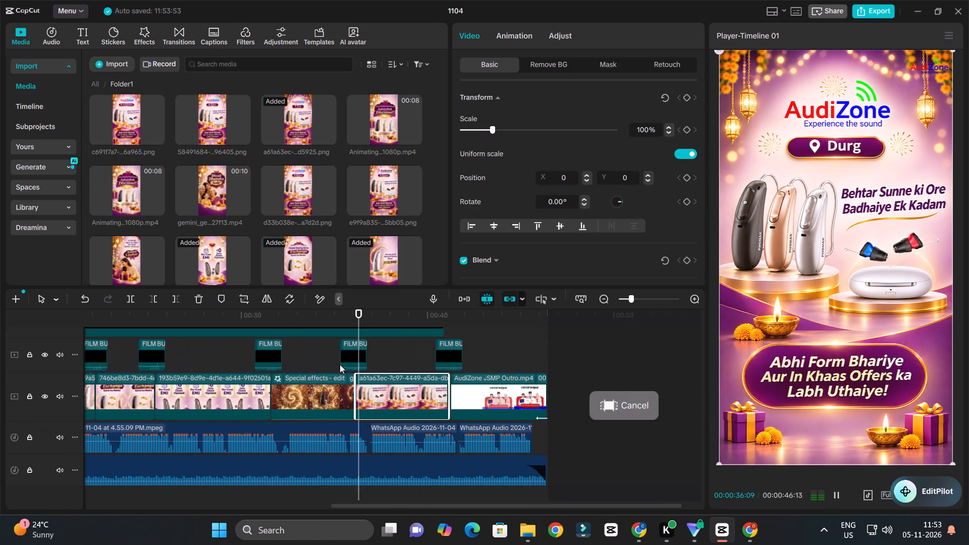
{"action": "scroll", "coordinate": [342, 366], "scroll_direction": "up", "scroll_amount": 4, "text": "ctrl"}
{"action": "scroll", "coordinate": [343, 368], "scroll_direction": "down", "scroll_amount": 7, "text": "ctrl"}
{"action": "scroll", "coordinate": [375, 382], "scroll_direction": "up", "scroll_amount": 11, "text": "ctrl"}
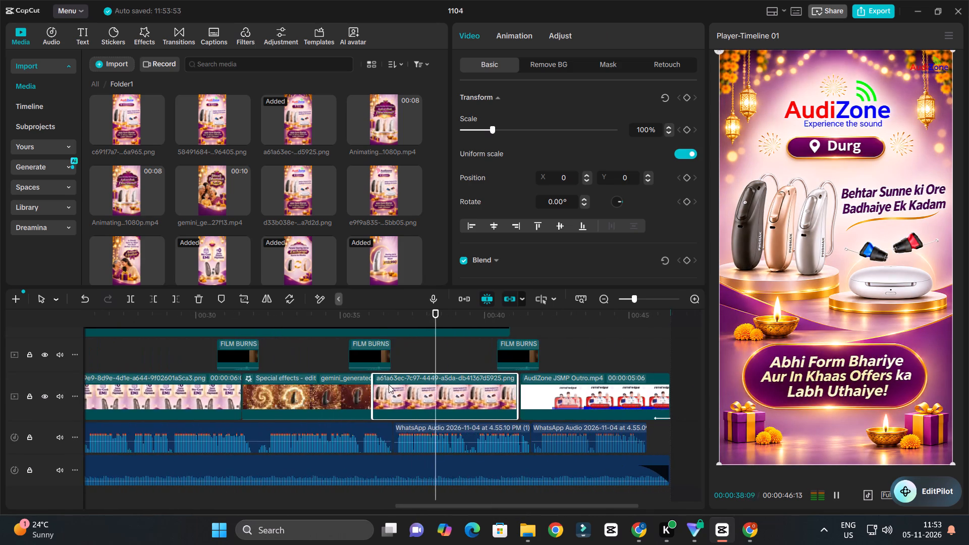
{"action": "scroll", "coordinate": [389, 385], "scroll_direction": "up", "scroll_amount": 1, "text": "ctrl"}
{"action": "scroll", "coordinate": [410, 388], "scroll_direction": "down", "scroll_amount": 4, "text": "ctrl"}
{"action": "scroll", "coordinate": [416, 391], "scroll_direction": "up", "scroll_amount": 5, "text": "ctrl"}
{"action": "key", "text": "space"}
{"action": "key", "text": "space"}
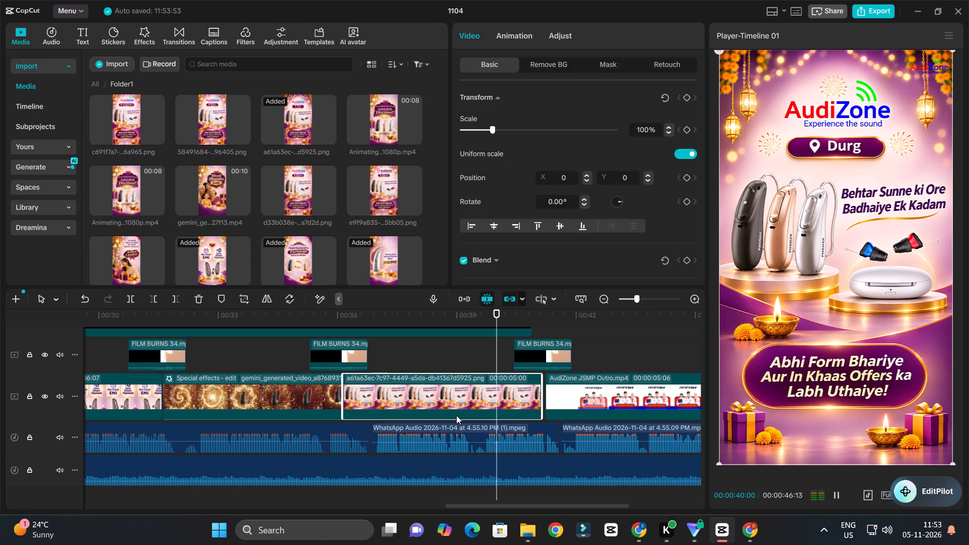
{"action": "key", "text": "space"}
Open Folder2 in the imported media and preview the WhatsApp voice recording ending in (2).mpeg.
{"action": "left_click", "coordinate": [478, 430]}
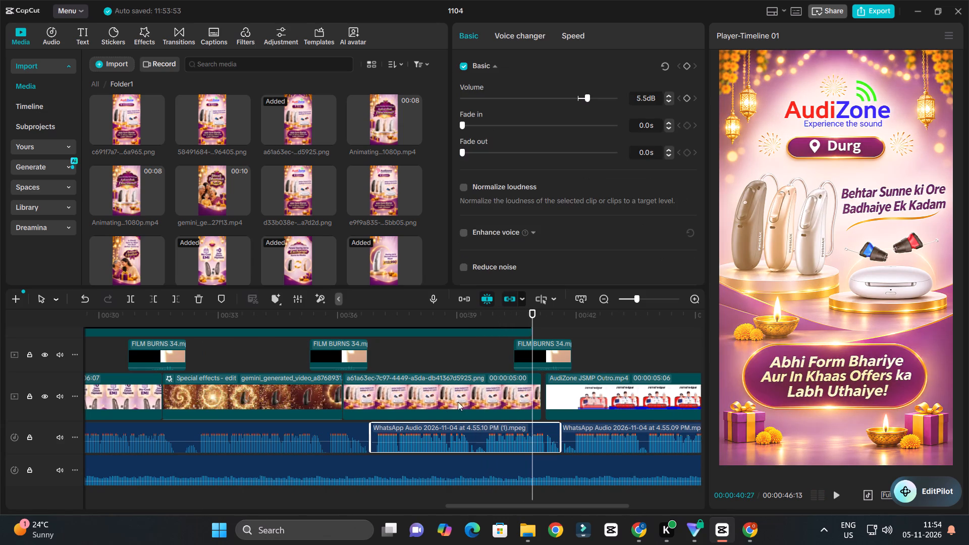
{"action": "left_click", "coordinate": [96, 86]}
{"action": "double_click", "coordinate": [189, 114]}
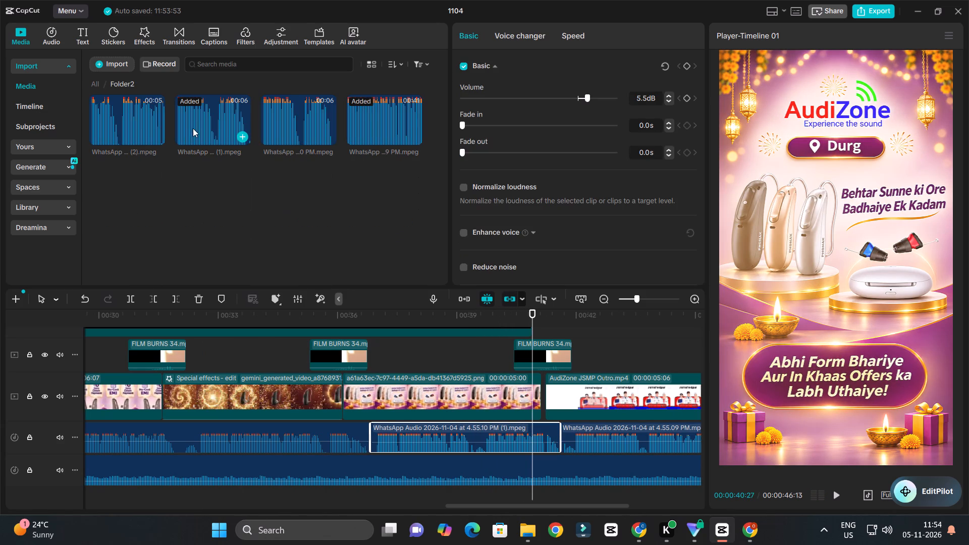
{"action": "double_click", "coordinate": [136, 121]}
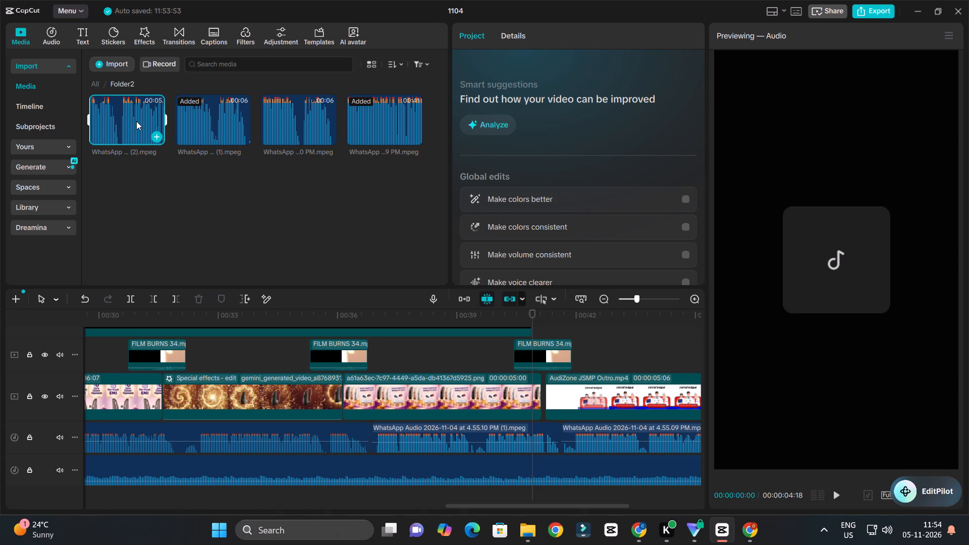
Add WhatsApp Audio 2026-11-04 at 4.55.10 PM (2).mpeg on a new track below the music, under the (1) voice clip.
{"action": "scroll", "coordinate": [499, 371], "scroll_direction": "down", "scroll_amount": 5}
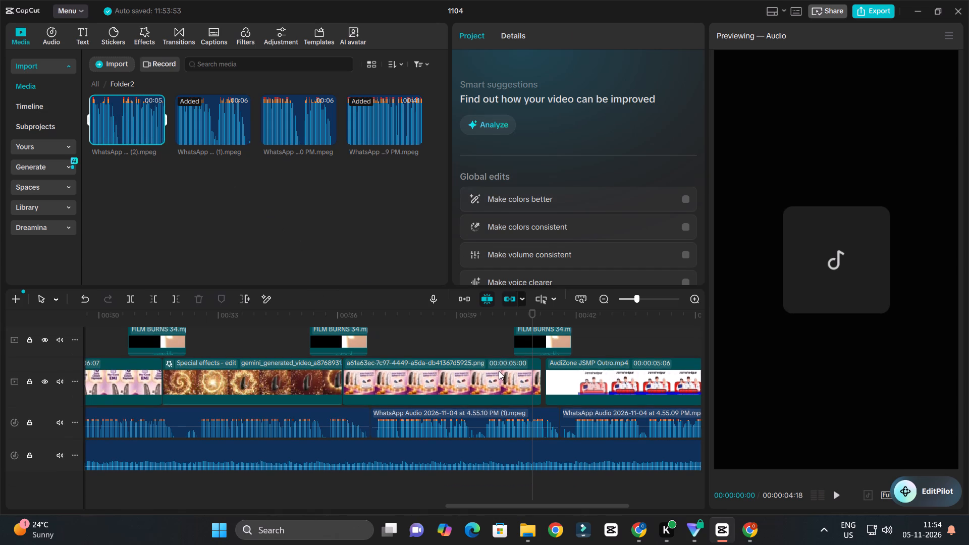
{"action": "left_click_drag", "start_coordinate": [119, 124], "coordinate": [379, 492]}
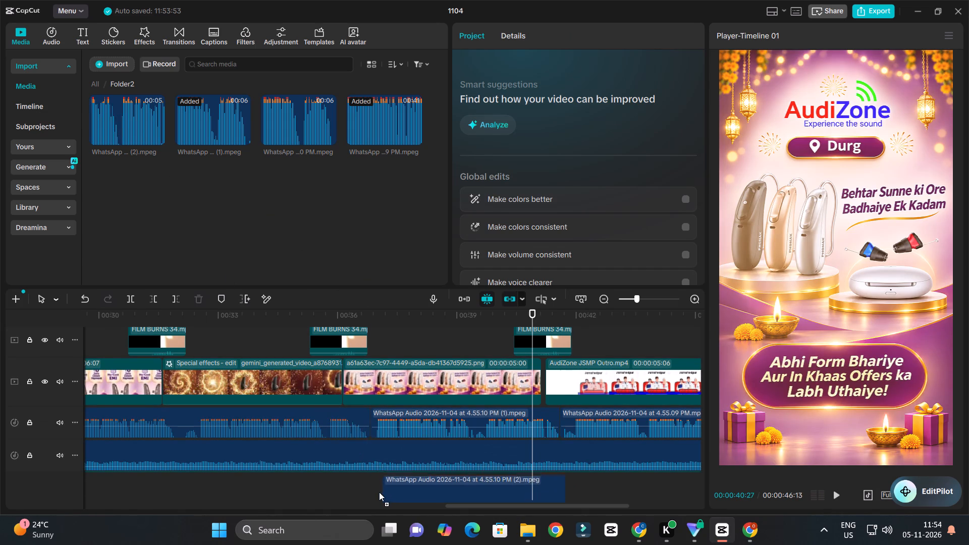
{"action": "left_click_drag", "start_coordinate": [379, 492], "coordinate": [376, 492]}
Find the cut point by ear and trim off the part of the 4.55.10 PM (1) voice clip before 00:00:39:21.
{"action": "left_click", "coordinate": [459, 320]}
{"action": "key", "text": "space"}
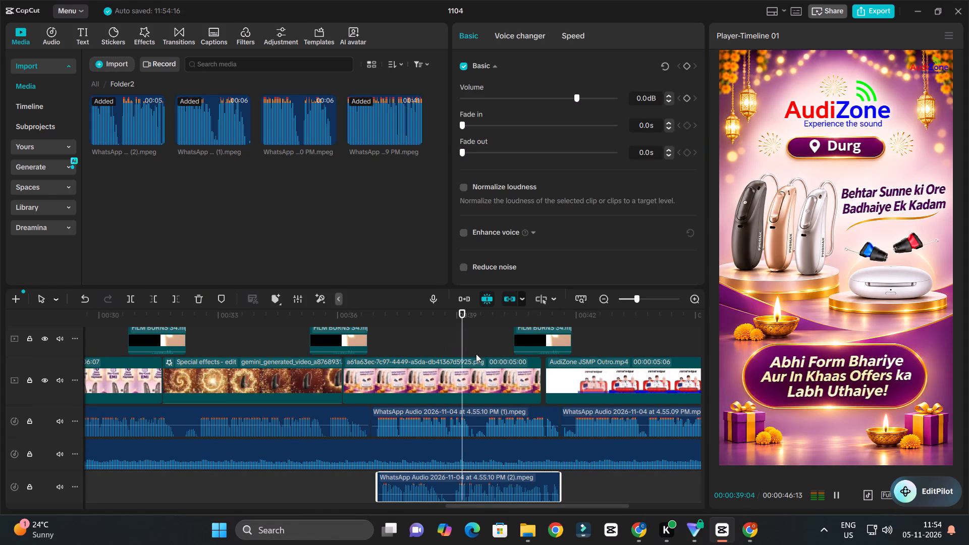
{"action": "scroll", "coordinate": [503, 423], "scroll_direction": "up", "scroll_amount": 4, "text": "ctrl"}
{"action": "key", "text": "space"}
{"action": "scroll", "coordinate": [498, 435], "scroll_direction": "up", "scroll_amount": 10, "text": "ctrl"}
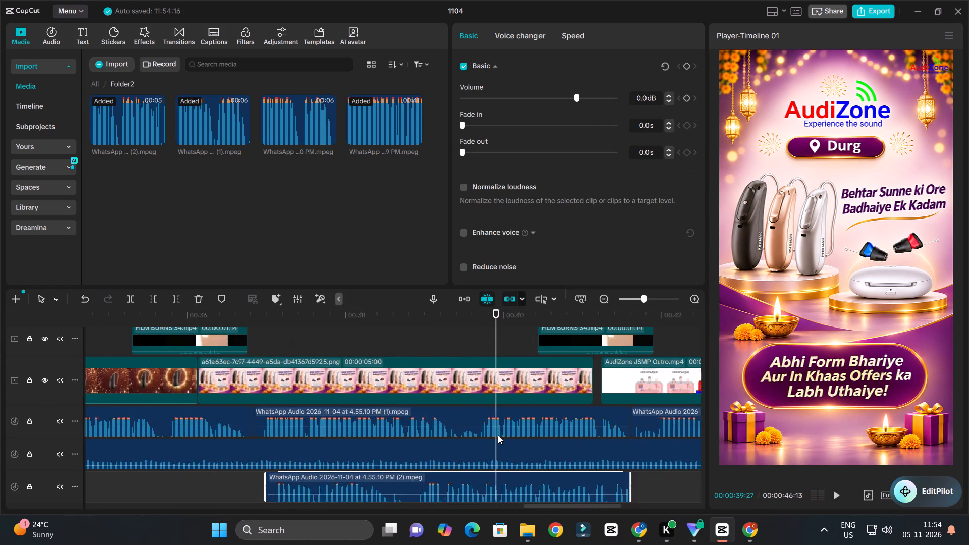
{"action": "scroll", "coordinate": [498, 435], "scroll_direction": "up", "scroll_amount": 16, "text": "ctrl"}
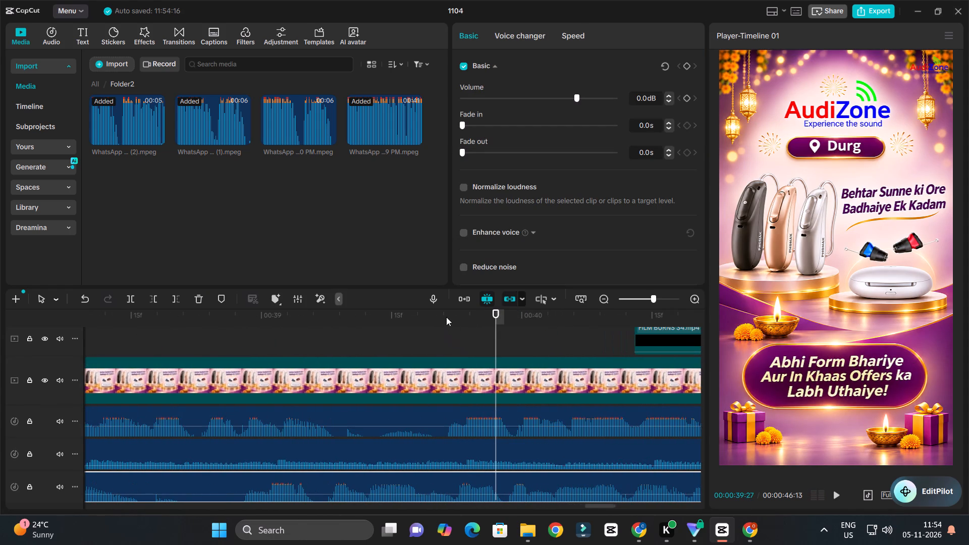
{"action": "left_click_drag", "start_coordinate": [446, 317], "coordinate": [450, 353]}
{"action": "key", "text": "space"}
{"action": "key", "text": "space"}
{"action": "left_click_drag", "start_coordinate": [444, 320], "coordinate": [442, 364]}
{"action": "left_click", "coordinate": [473, 416]}
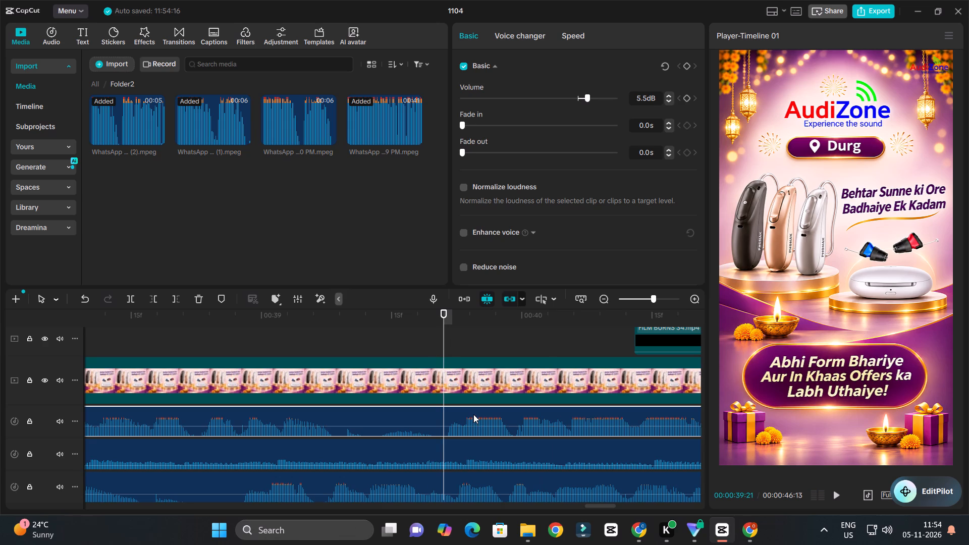
{"action": "key", "text": "q"}
Compare both voice clips around the cut and trim off the part of the 4.55.10 PM (2) clip after 00:00:39:22.
{"action": "scroll", "coordinate": [473, 410], "scroll_direction": "down", "scroll_amount": 11, "text": "ctrl"}
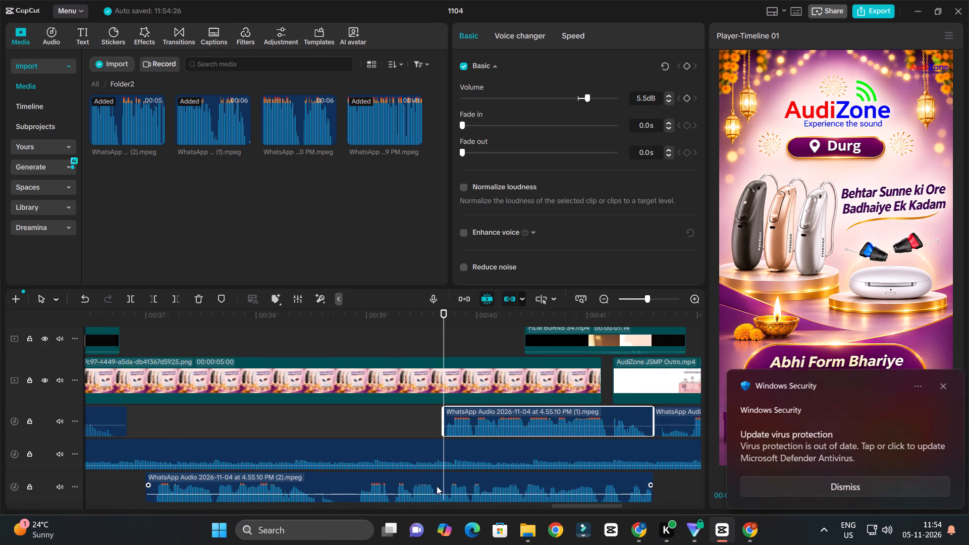
{"action": "scroll", "coordinate": [436, 486], "scroll_direction": "up", "scroll_amount": 5, "text": "ctrl"}
{"action": "left_click", "coordinate": [308, 321]}
{"action": "key", "text": "space"}
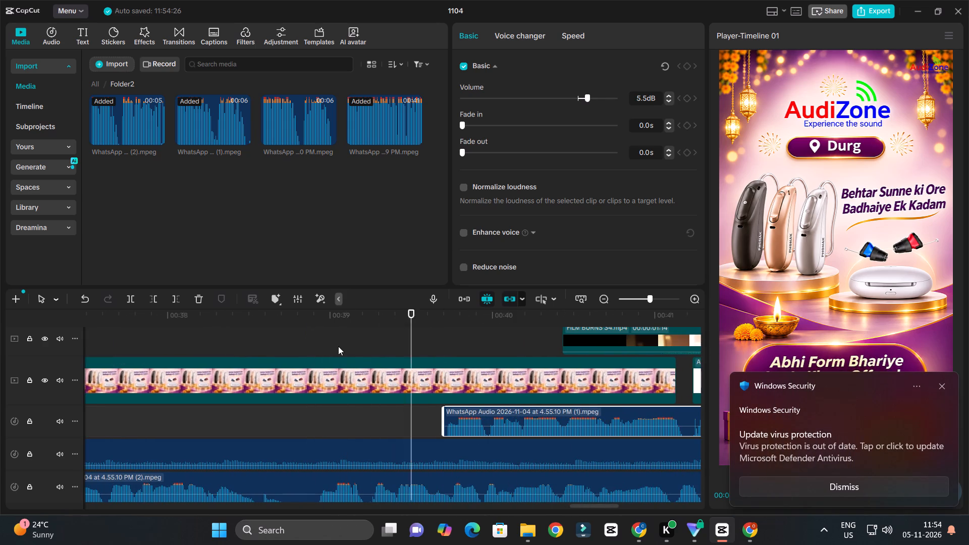
{"action": "key", "text": "space"}
{"action": "key", "text": "space"}
{"action": "key", "text": "space"}
{"action": "scroll", "coordinate": [462, 462], "scroll_direction": "up", "scroll_amount": 9, "text": "ctrl"}
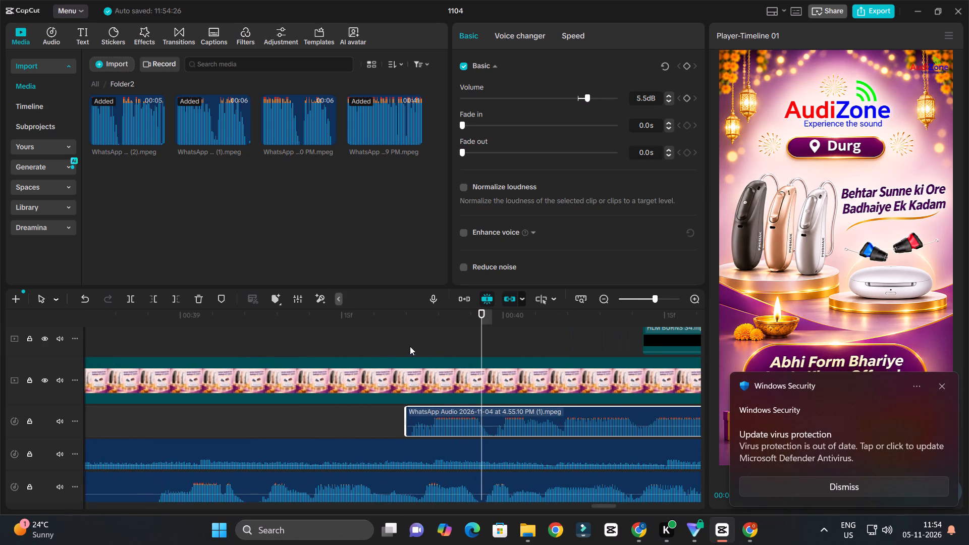
{"action": "left_click_drag", "start_coordinate": [421, 314], "coordinate": [423, 378]}
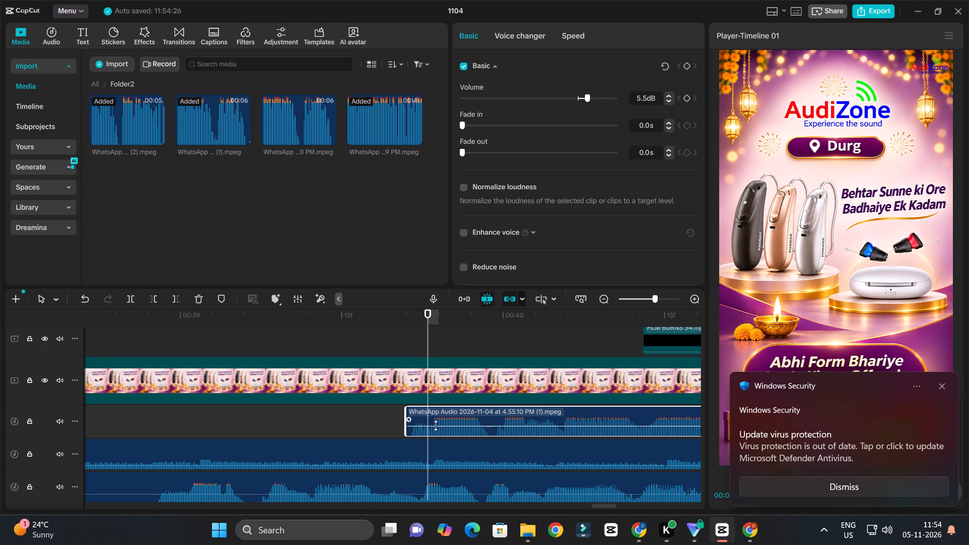
{"action": "scroll", "coordinate": [430, 492], "scroll_direction": "up", "scroll_amount": 20, "text": "ctrl"}
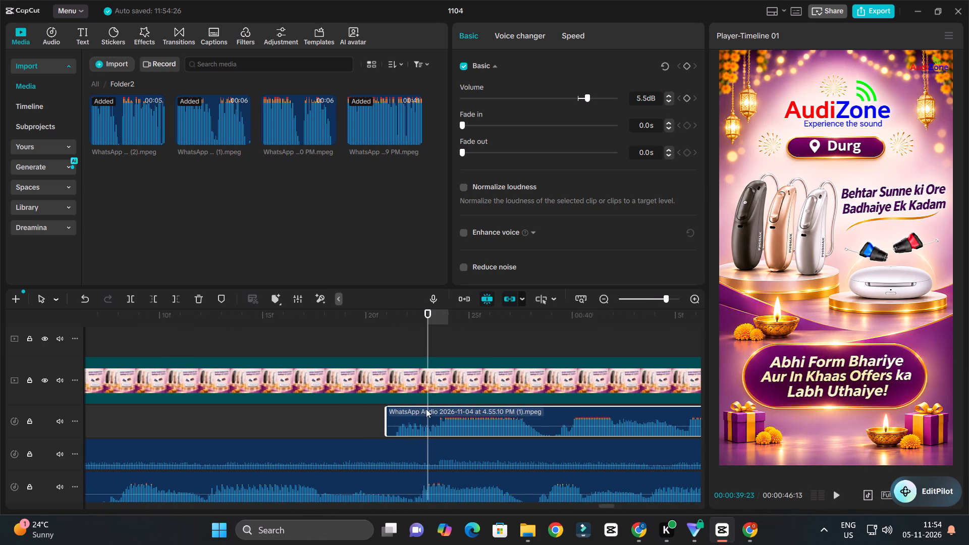
{"action": "left_click_drag", "start_coordinate": [423, 321], "coordinate": [408, 351]}
{"action": "left_click", "coordinate": [428, 487]}
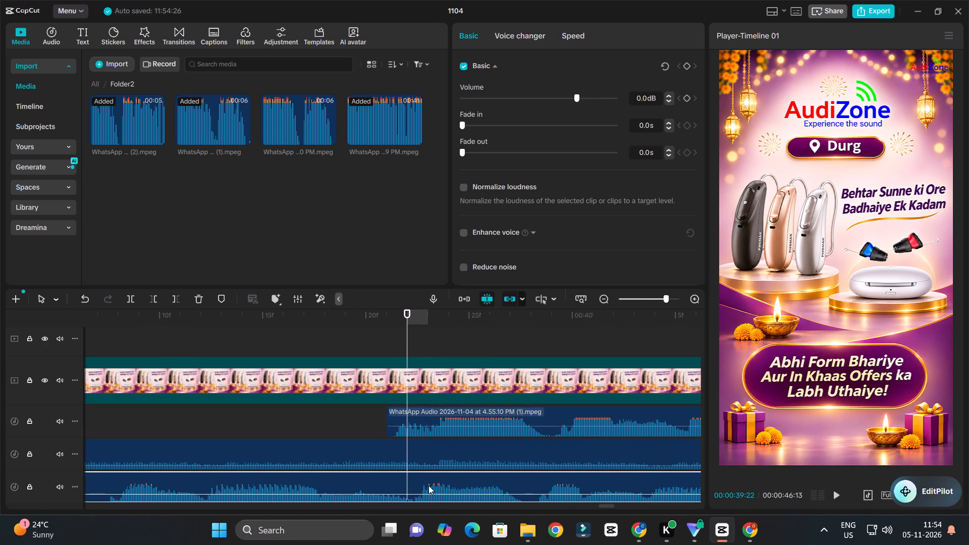
{"action": "key", "text": "w"}
Move the trimmed (2) voice clip up into the voice-over track's gap, just before the (1) clip.
{"action": "scroll", "coordinate": [433, 481], "scroll_direction": "down", "scroll_amount": 20, "text": "ctrl"}
{"action": "scroll", "coordinate": [433, 481], "scroll_direction": "down", "scroll_amount": 4, "text": "ctrl"}
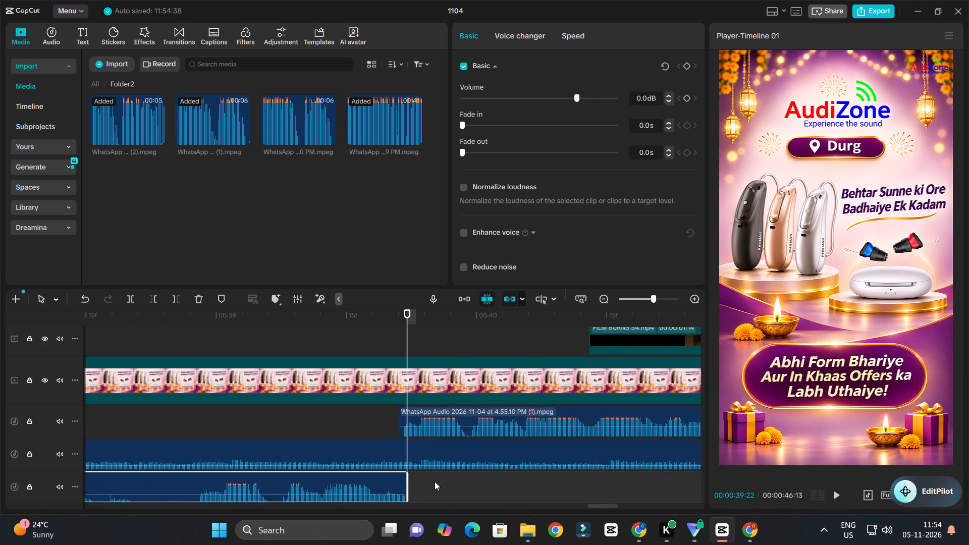
{"action": "scroll", "coordinate": [435, 481], "scroll_direction": "down", "scroll_amount": 16, "text": "ctrl"}
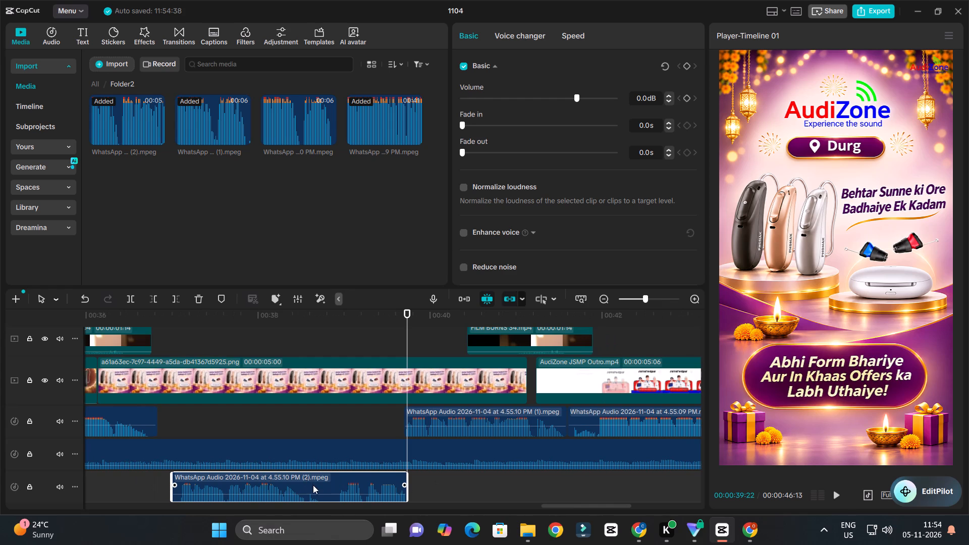
{"action": "left_click_drag", "start_coordinate": [313, 485], "coordinate": [304, 420]}
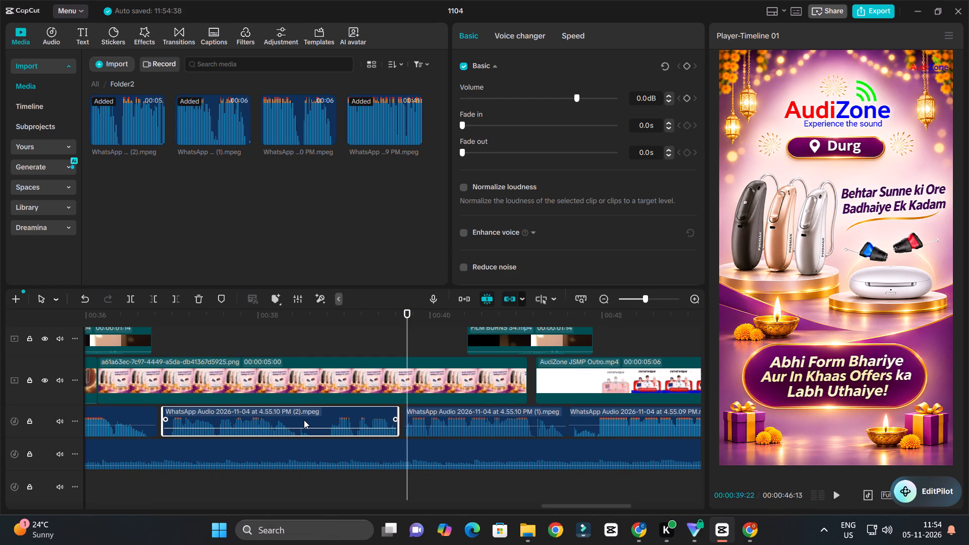
{"action": "left_click_drag", "start_coordinate": [304, 420], "coordinate": [306, 420]}
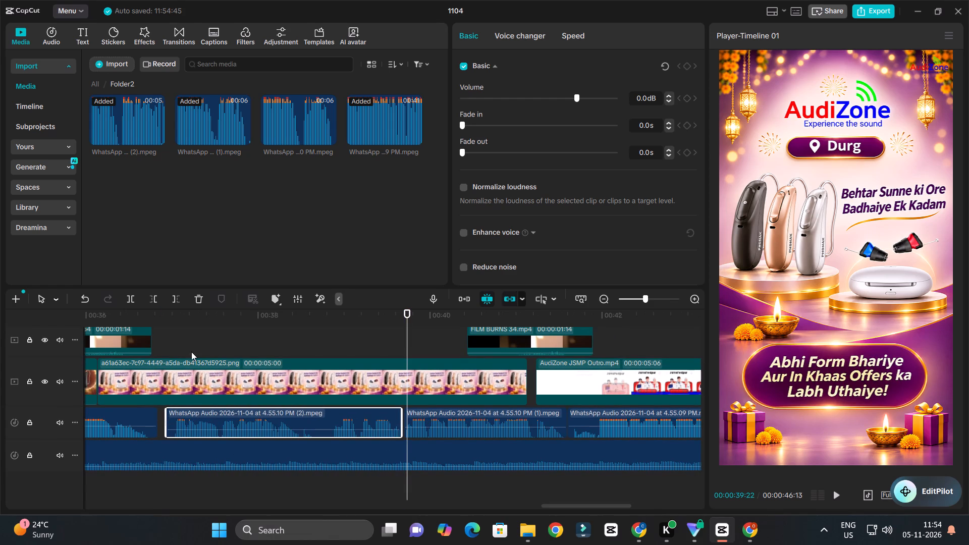
Play the timeline across the joined voice clips to check the transition and loudness.
{"action": "left_click", "coordinate": [154, 318]}
{"action": "key", "text": "space"}
{"action": "scroll", "coordinate": [180, 331], "scroll_direction": "down", "scroll_amount": 5, "text": "ctrl"}
{"action": "scroll", "coordinate": [195, 362], "scroll_direction": "up", "scroll_amount": 8, "text": "ctrl"}
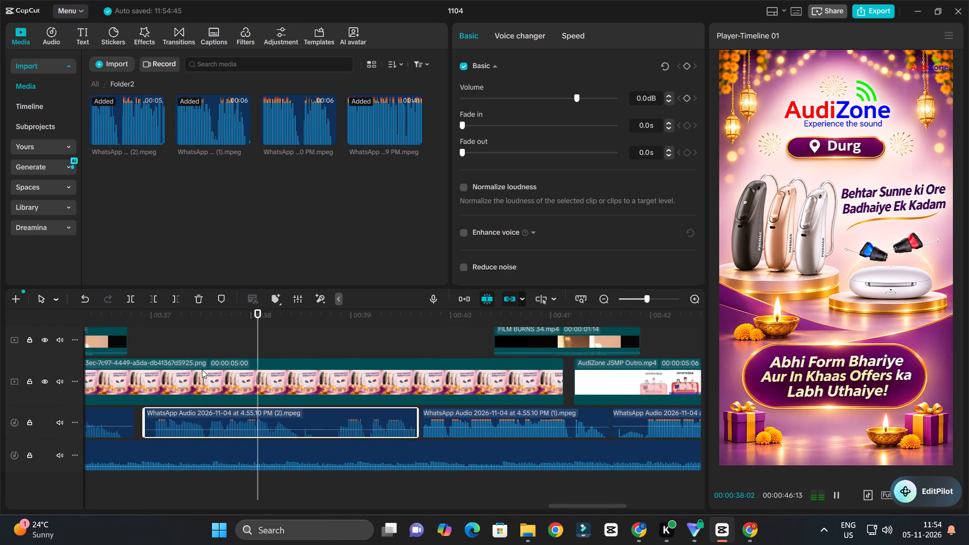
{"action": "scroll", "coordinate": [202, 369], "scroll_direction": "down", "scroll_amount": 10, "text": "ctrl"}
{"action": "scroll", "coordinate": [242, 385], "scroll_direction": "up", "scroll_amount": 4, "text": "ctrl"}
{"action": "scroll", "coordinate": [248, 385], "scroll_direction": "down", "scroll_amount": 4, "text": "ctrl"}
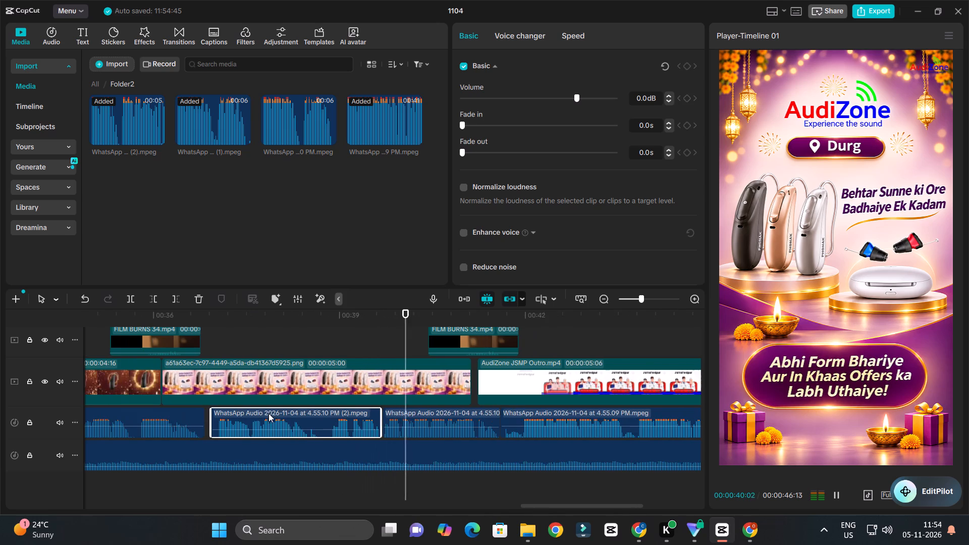
Set the volume of the 4.55.10 PM (2) voice clip to 6.6 dB.
{"action": "left_click", "coordinate": [273, 412]}
{"action": "key", "text": "space"}
{"action": "left_click", "coordinate": [279, 422]}
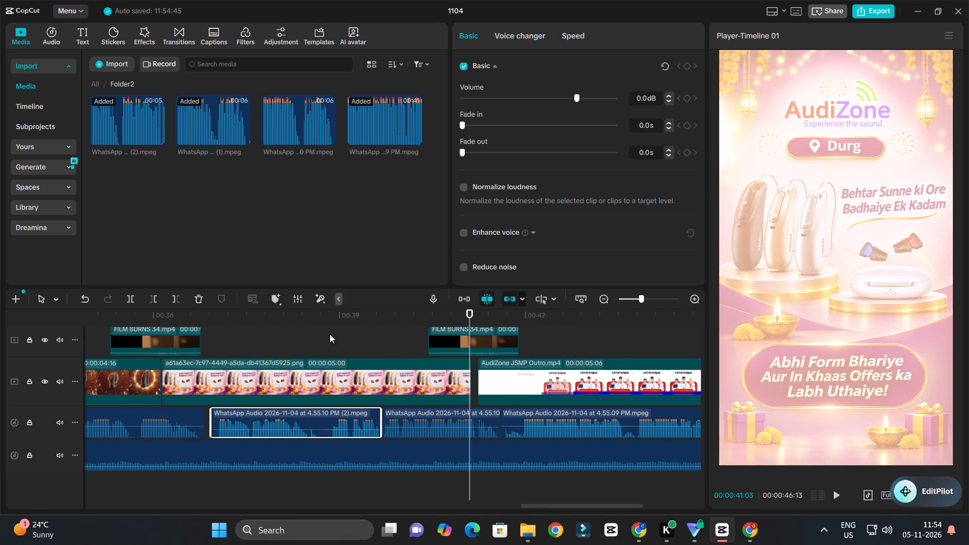
{"action": "left_click", "coordinate": [588, 98]}
{"action": "left_click", "coordinate": [587, 96]}
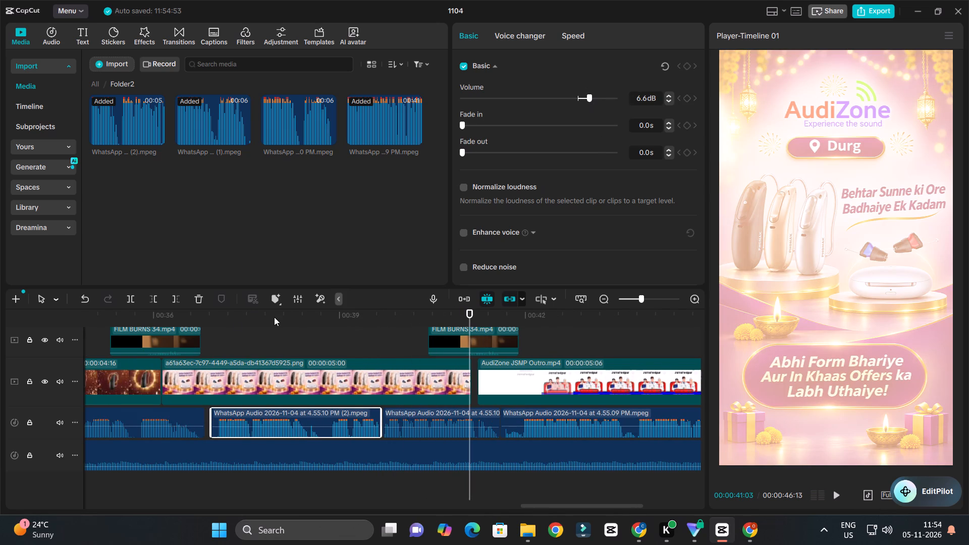
Play the timeline from the Durg poster through the joined voice clips into the outro to check voice timing and loudness.
{"action": "left_click_drag", "start_coordinate": [201, 317], "coordinate": [170, 321]}
{"action": "key", "text": "space"}
{"action": "scroll", "coordinate": [259, 332], "scroll_direction": "down", "scroll_amount": 5, "text": "ctrl"}
{"action": "scroll", "coordinate": [268, 335], "scroll_direction": "up", "scroll_amount": 4, "text": "ctrl"}
{"action": "scroll", "coordinate": [268, 335], "scroll_direction": "down", "scroll_amount": 3, "text": "ctrl"}
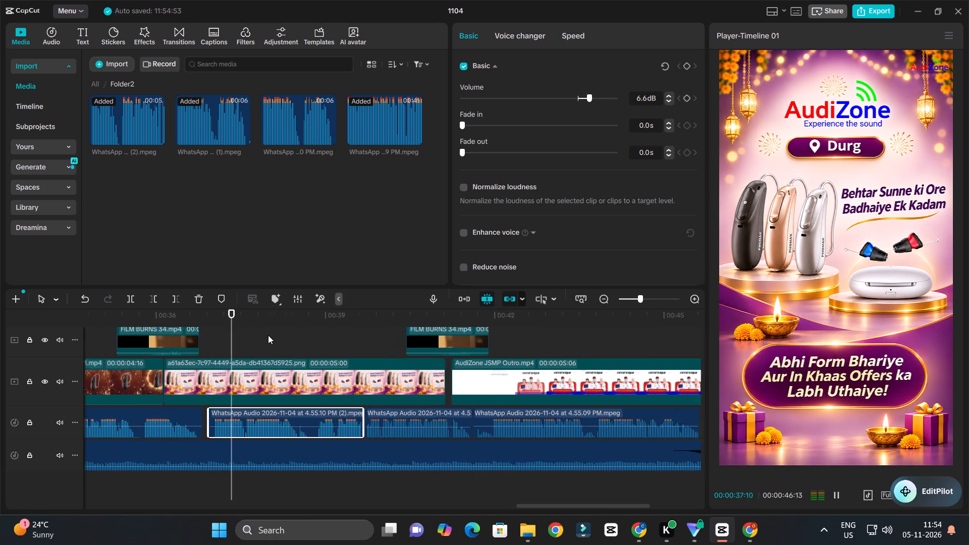
{"action": "scroll", "coordinate": [268, 335], "scroll_direction": "down", "scroll_amount": 1, "text": "ctrl"}
{"action": "scroll", "coordinate": [268, 335], "scroll_direction": "up", "scroll_amount": 8, "text": "ctrl"}
{"action": "scroll", "coordinate": [268, 335], "scroll_direction": "down", "scroll_amount": 10, "text": "ctrl"}
{"action": "key", "text": "space"}
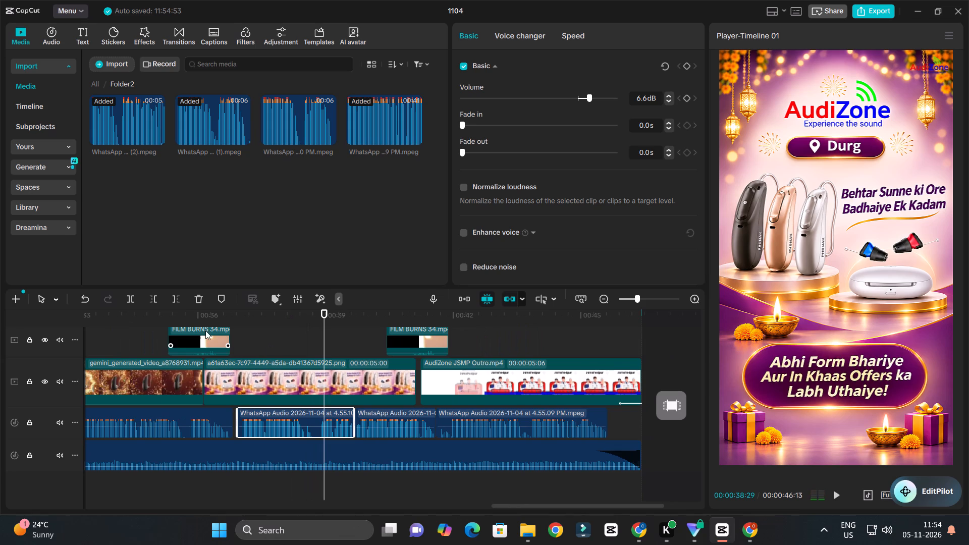
{"action": "left_click", "coordinate": [170, 320]}
{"action": "key", "text": "space"}
{"action": "scroll", "coordinate": [258, 355], "scroll_direction": "up", "scroll_amount": 4, "text": "ctrl"}
{"action": "scroll", "coordinate": [258, 355], "scroll_direction": "down", "scroll_amount": 3, "text": "ctrl"}
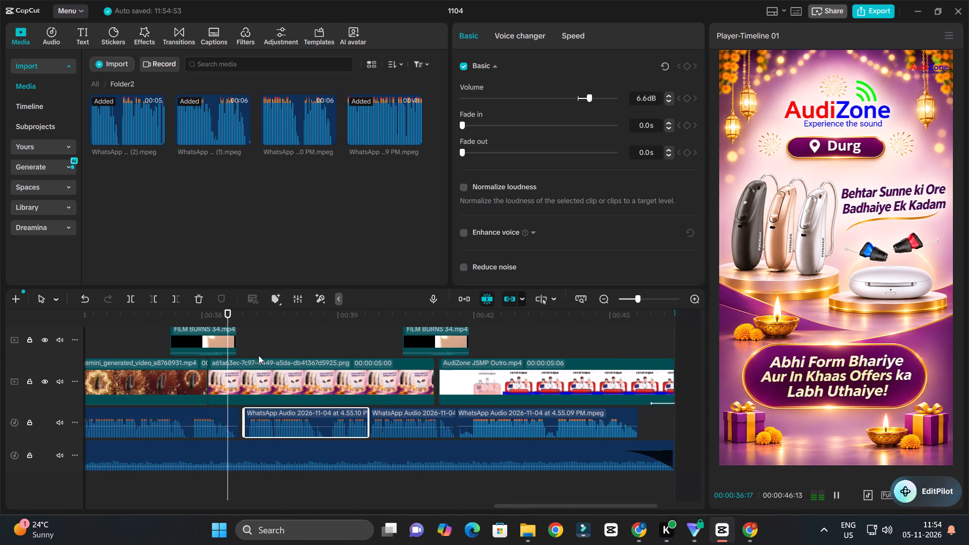
{"action": "scroll", "coordinate": [258, 355], "scroll_direction": "up", "scroll_amount": 9, "text": "ctrl"}
{"action": "scroll", "coordinate": [258, 355], "scroll_direction": "down", "scroll_amount": 8, "text": "ctrl"}
{"action": "scroll", "coordinate": [258, 355], "scroll_direction": "up", "scroll_amount": 3, "text": "ctrl"}
{"action": "scroll", "coordinate": [258, 355], "scroll_direction": "down", "scroll_amount": 4, "text": "ctrl"}
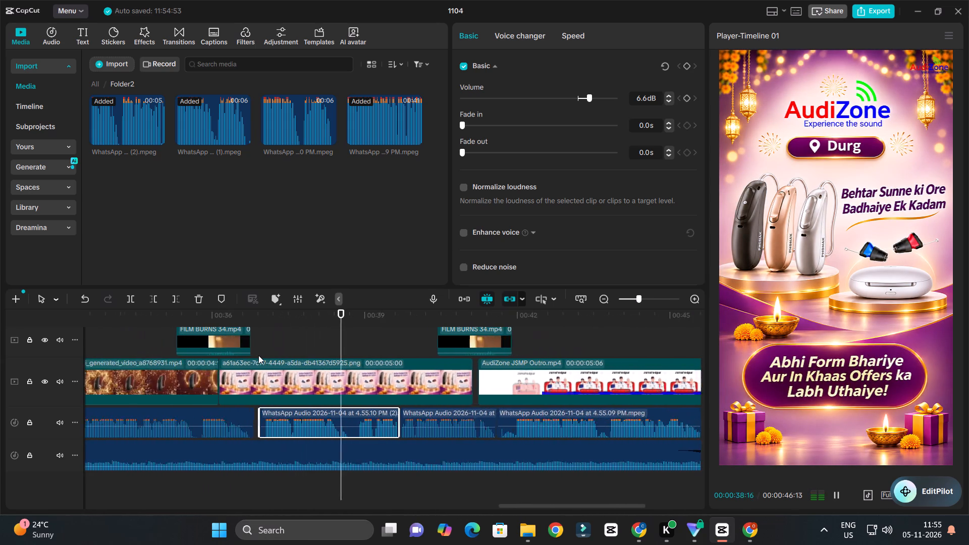
{"action": "scroll", "coordinate": [258, 355], "scroll_direction": "down", "scroll_amount": 5, "text": "ctrl"}
{"action": "scroll", "coordinate": [306, 367], "scroll_direction": "up", "scroll_amount": 3, "text": "ctrl"}
{"action": "scroll", "coordinate": [306, 367], "scroll_direction": "down", "scroll_amount": 4, "text": "ctrl"}
{"action": "scroll", "coordinate": [306, 367], "scroll_direction": "up", "scroll_amount": 4, "text": "ctrl"}
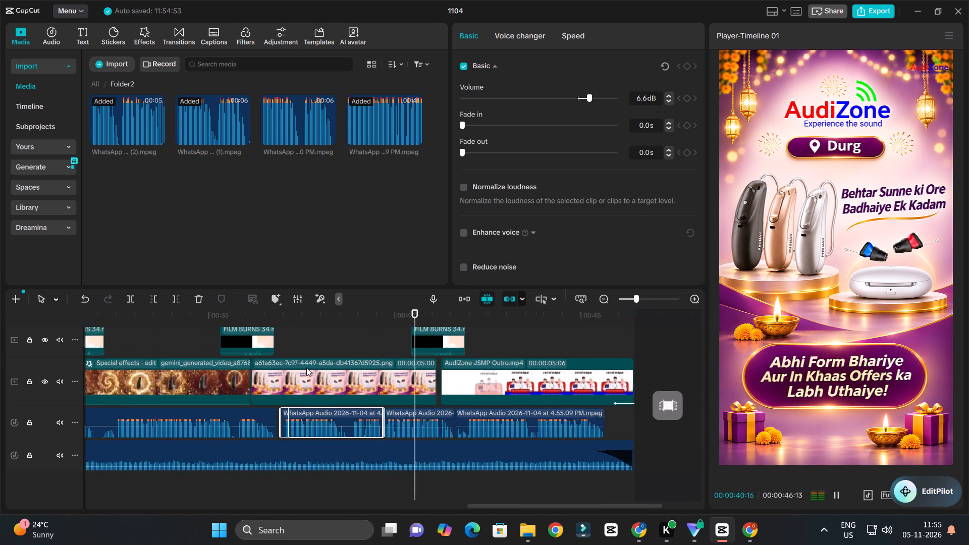
{"action": "key", "text": "space"}
{"action": "key", "text": "space"}
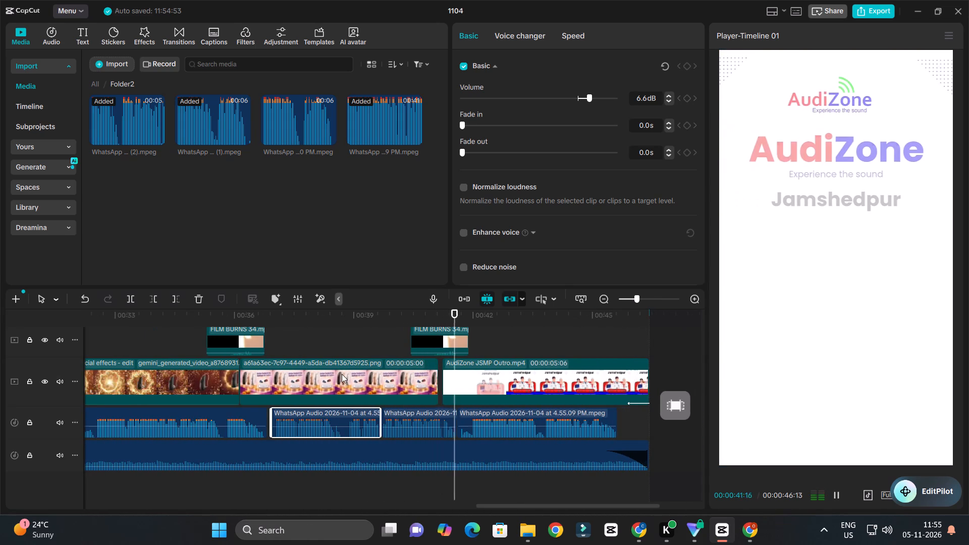
{"action": "scroll", "coordinate": [342, 374], "scroll_direction": "up", "scroll_amount": 4, "text": "ctrl"}
{"action": "scroll", "coordinate": [342, 374], "scroll_direction": "down", "scroll_amount": 3, "text": "ctrl"}
{"action": "scroll", "coordinate": [342, 374], "scroll_direction": "up", "scroll_amount": 4, "text": "ctrl"}
{"action": "key", "text": "space"}
{"action": "scroll", "coordinate": [313, 365], "scroll_direction": "down", "scroll_amount": 5, "text": "ctrl"}
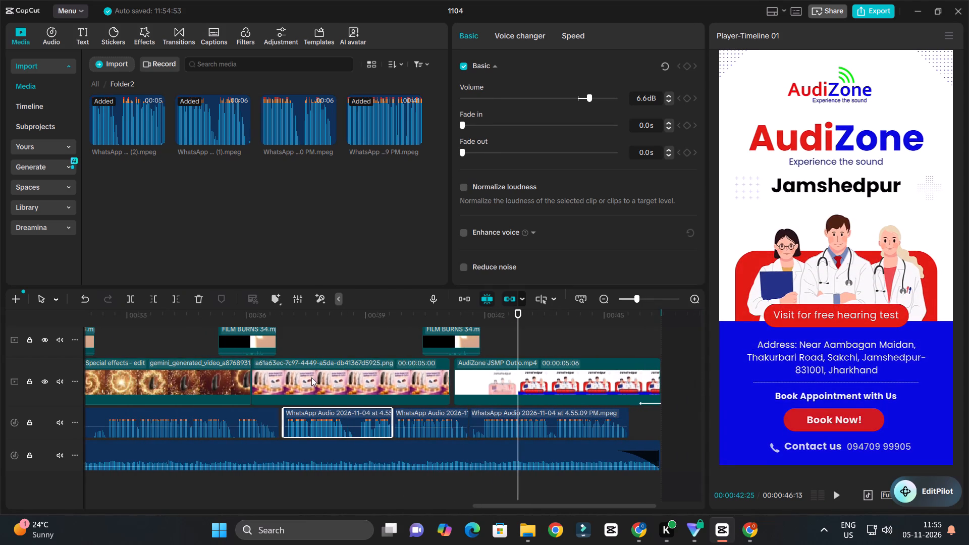
Extend the end of the Durg poster clip to meet the AudiZone JSMP Outro clip, making it 00:00:05:03 long.
{"action": "left_click", "coordinate": [311, 377]}
{"action": "left_click_drag", "start_coordinate": [314, 316], "coordinate": [329, 325]}
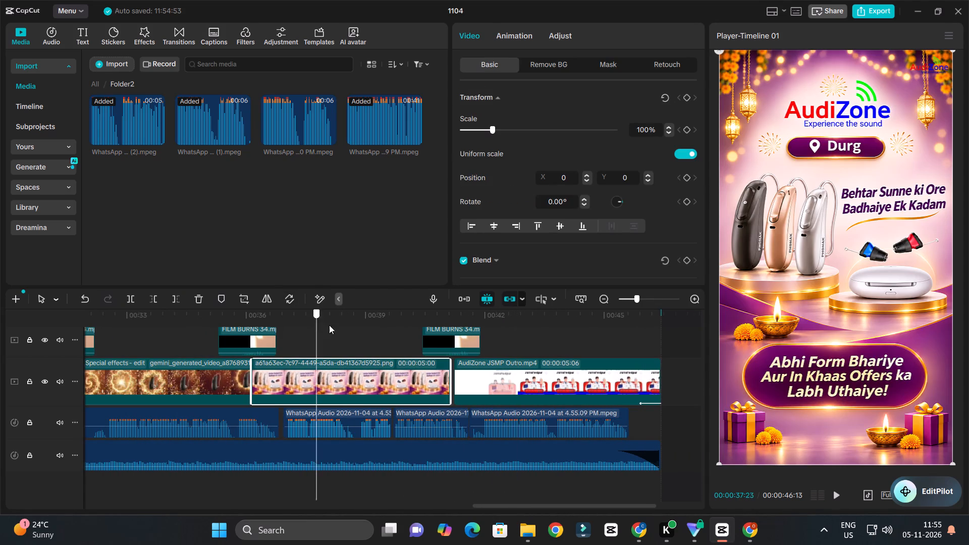
{"action": "left_click_drag", "start_coordinate": [329, 325], "coordinate": [450, 363]}
{"action": "left_click_drag", "start_coordinate": [449, 374], "coordinate": [458, 377]}
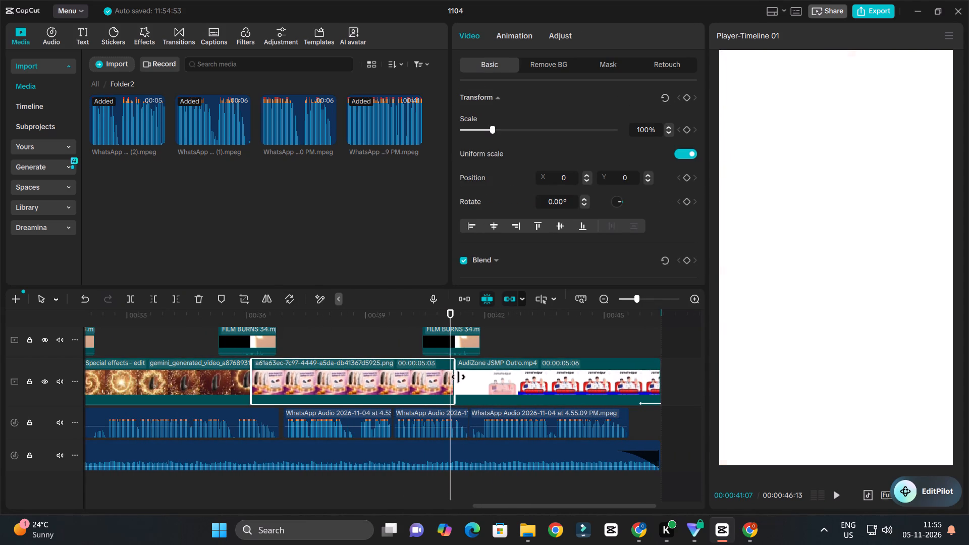
{"action": "left_click_drag", "start_coordinate": [458, 377], "coordinate": [457, 377]}
{"action": "left_click", "coordinate": [254, 373]}
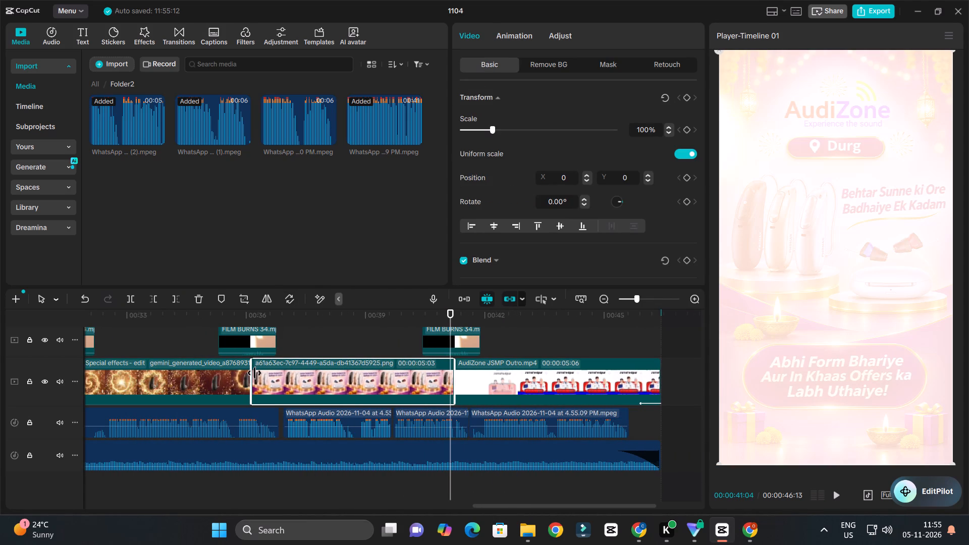
Add a 100% scale keyframe at the start of the Durg poster clip, at 00:00:36:04.
{"action": "left_click", "coordinate": [348, 341]}
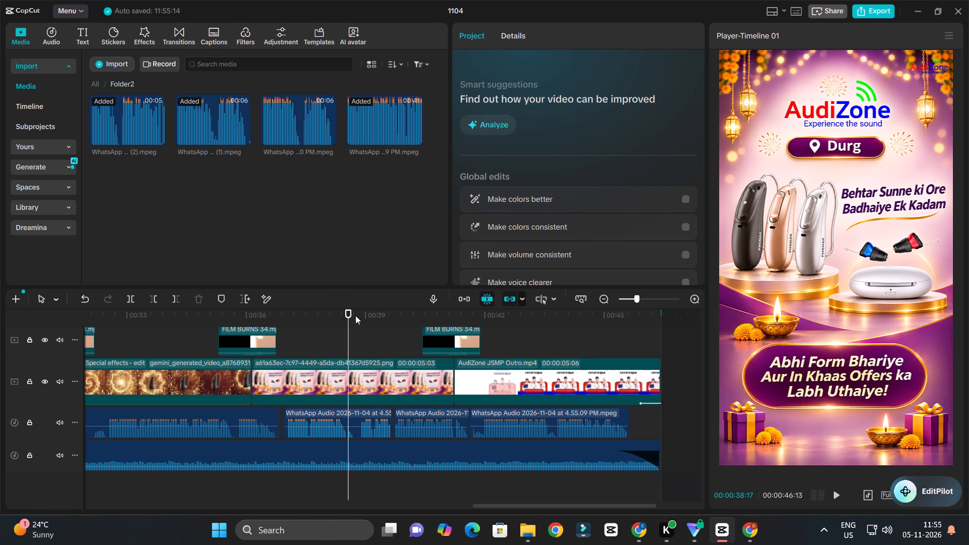
{"action": "left_click_drag", "start_coordinate": [354, 315], "coordinate": [343, 362]}
{"action": "left_click", "coordinate": [359, 374]}
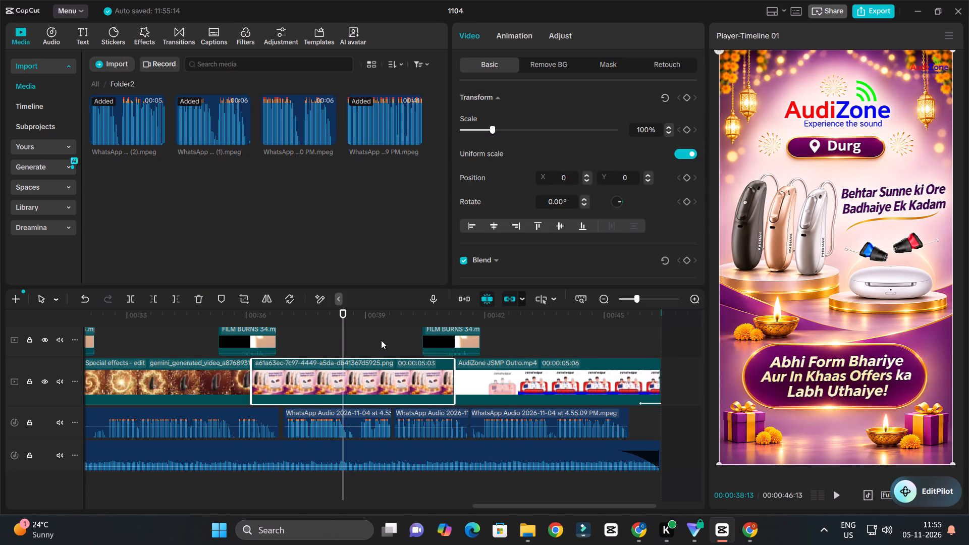
{"action": "key", "text": "Down"}
{"action": "key", "text": "Down"}
{"action": "key", "text": "Down"}
{"action": "key", "text": "Down"}
{"action": "key", "text": "Down"}
{"action": "key", "text": "Down"}
{"action": "key", "text": "Up"}
{"action": "key", "text": "Up"}
{"action": "key", "text": "Up"}
{"action": "key", "text": "Up"}
{"action": "key", "text": "Up"}
{"action": "key", "text": "Up"}
{"action": "key", "text": "Up"}
{"action": "key", "text": "Up"}
{"action": "key", "text": "Up"}
{"action": "key", "text": "Up"}
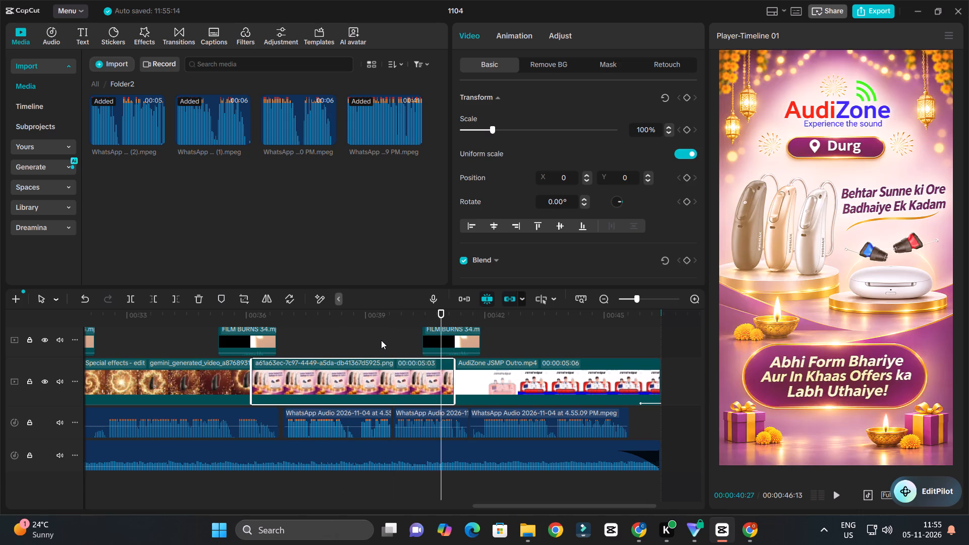
{"action": "key", "text": "Down"}
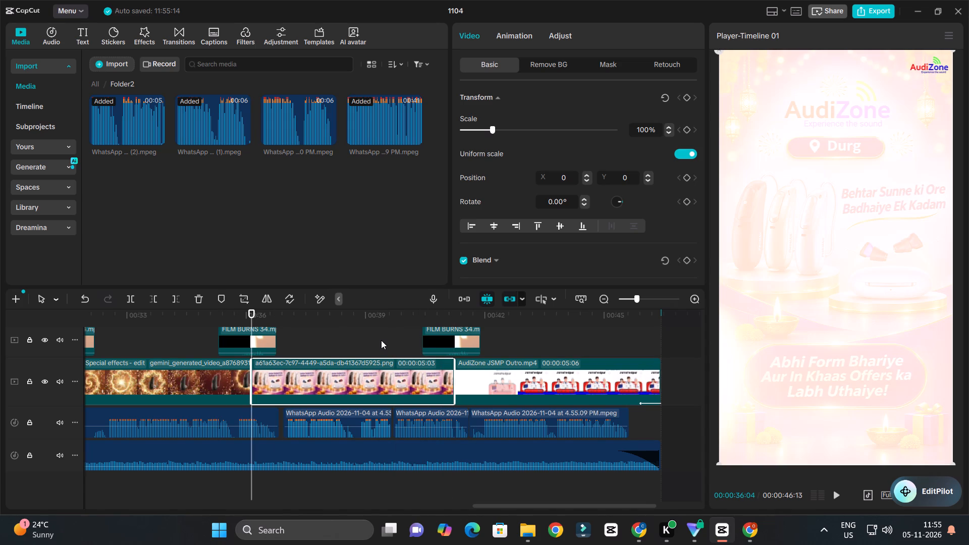
{"action": "left_click", "coordinate": [686, 129]}
Set the Durg poster's scale to 105% midway through the clip, at 00:00:38:23, as a second keyframe.
{"action": "key", "text": "Down"}
{"action": "key", "text": "Down"}
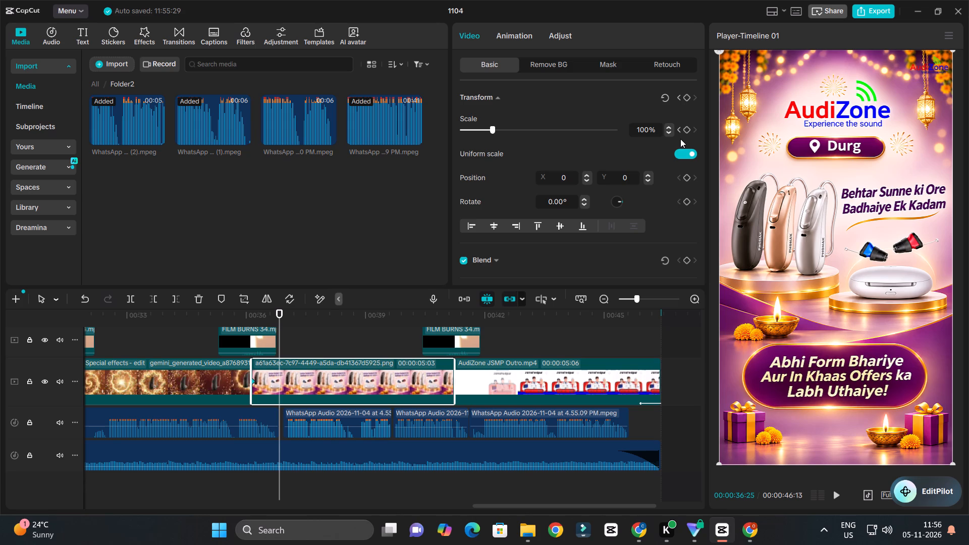
{"action": "key", "text": "Down"}
{"action": "key", "text": "Down"}
{"action": "key", "text": "Down"}
{"action": "key", "text": "Down"}
{"action": "key", "text": "Down"}
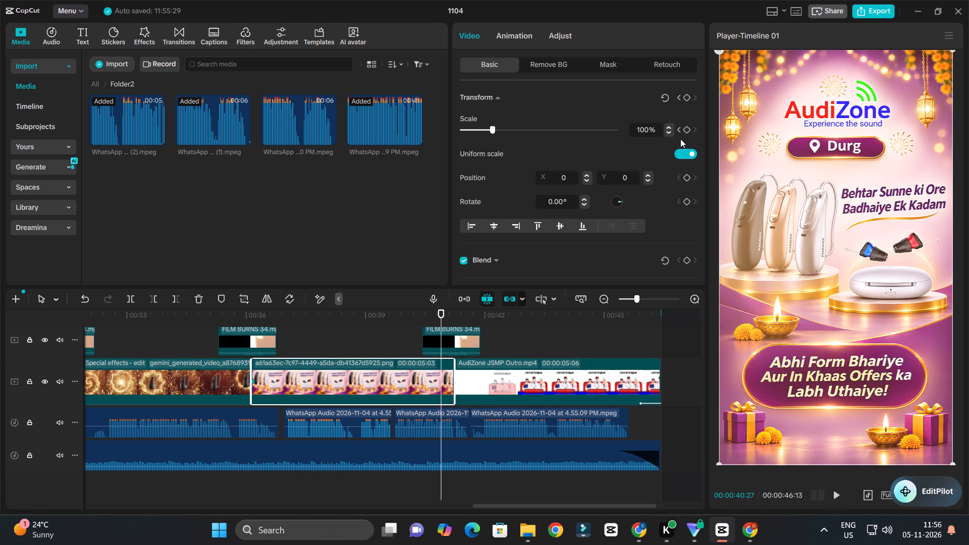
{"action": "key", "text": "Down"}
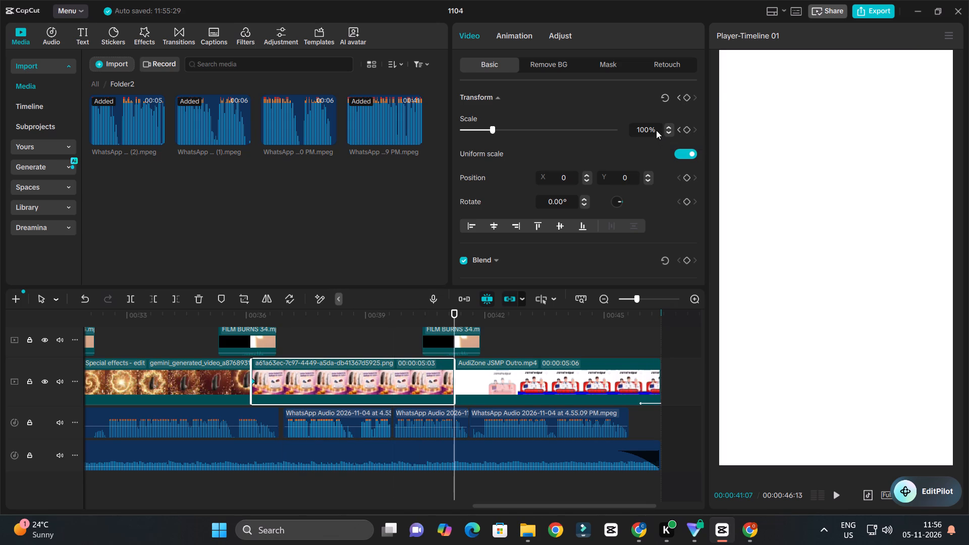
{"action": "left_click_drag", "start_coordinate": [361, 316], "coordinate": [356, 333]}
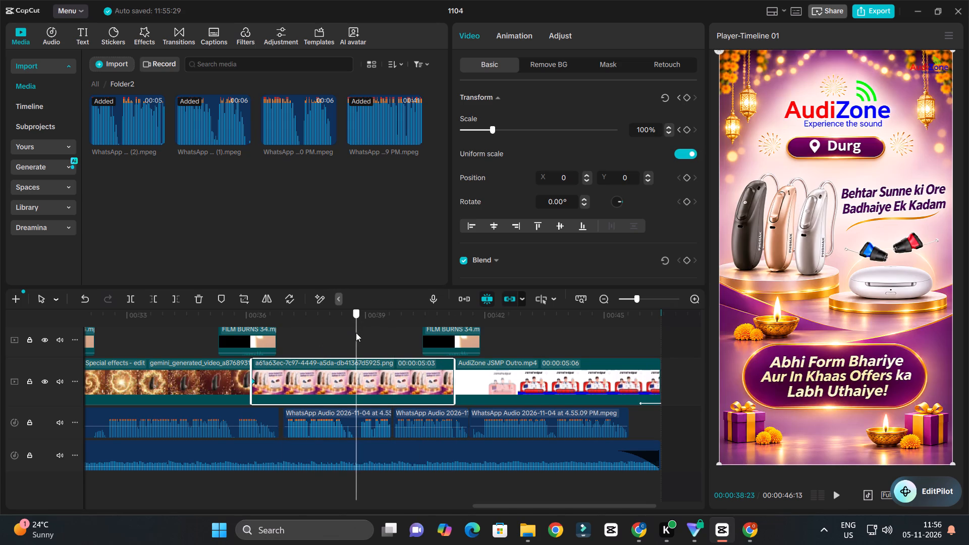
{"action": "left_click_drag", "start_coordinate": [356, 333], "coordinate": [357, 333]}
{"action": "left_click_drag", "start_coordinate": [650, 130], "coordinate": [575, 121]}
{"action": "type", "text": "105"}
{"action": "key", "text": "Return"}
Set the Durg poster's scale back to 100% at the end of the clip, at 00:00:41:07, as a third keyframe.
{"action": "left_click_drag", "start_coordinate": [381, 316], "coordinate": [485, 347]}
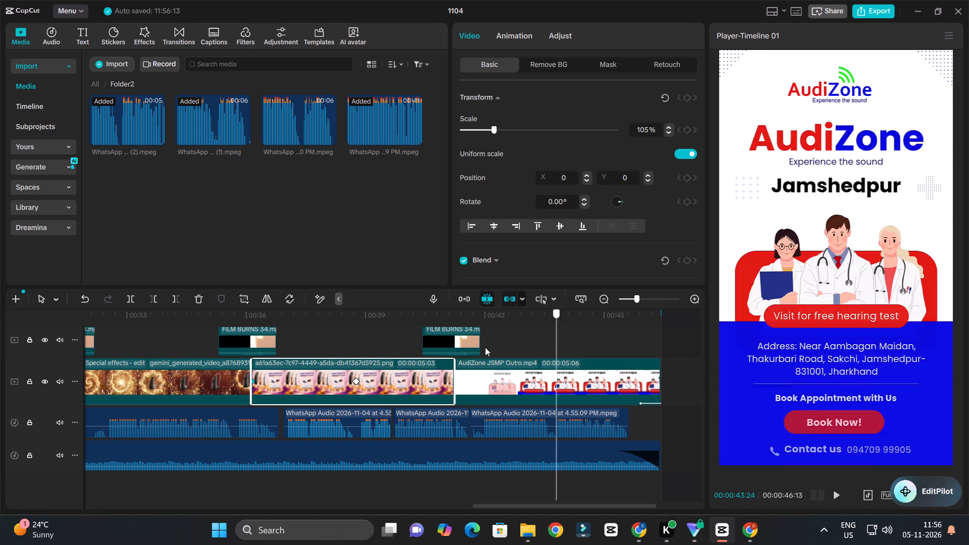
{"action": "left_click_drag", "start_coordinate": [485, 347], "coordinate": [452, 367]}
{"action": "left_click", "coordinate": [435, 373]}
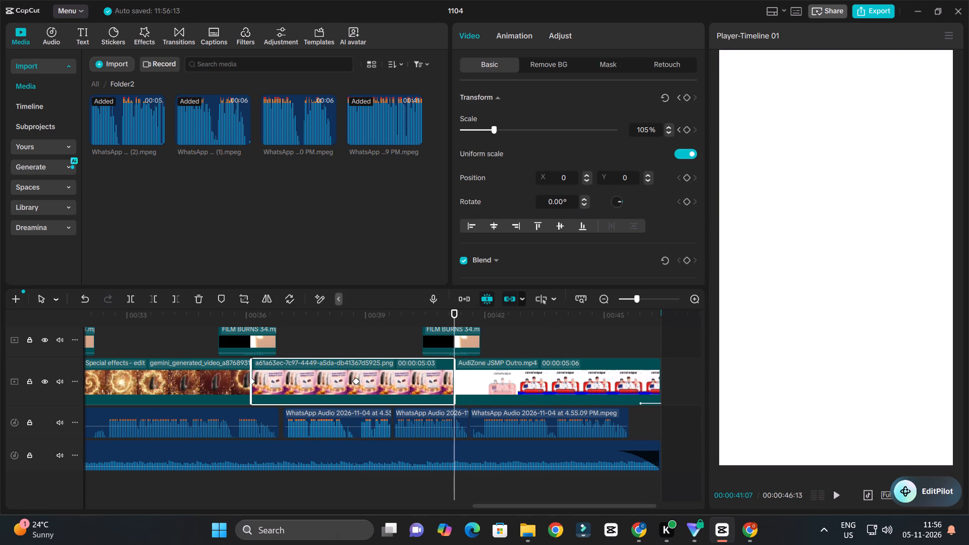
{"action": "left_click_drag", "start_coordinate": [648, 134], "coordinate": [605, 125]}
{"action": "key", "text": "ctrl+a"}
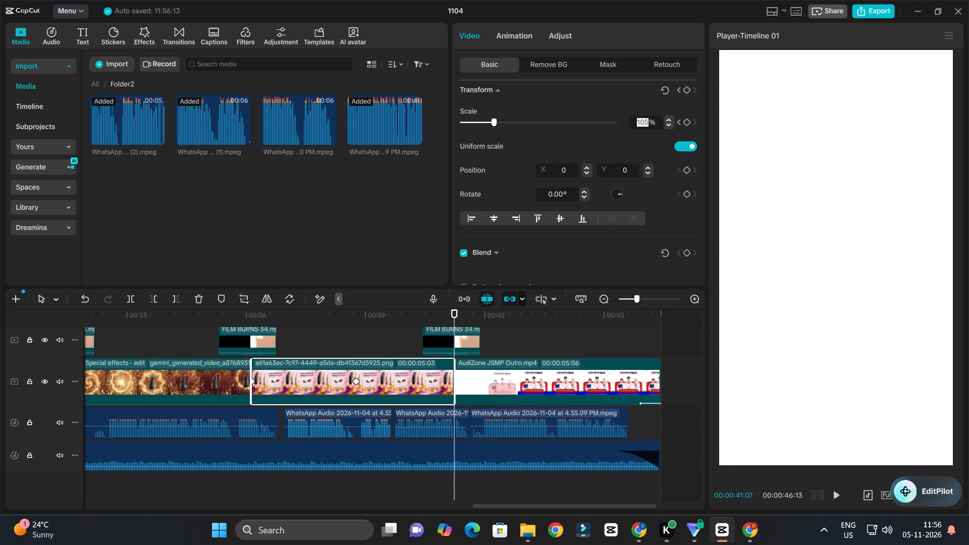
{"action": "type", "text": "100"}
{"action": "key", "text": "Return"}
Play the start of the Durg poster clip to check its zoom animation.
{"action": "left_click", "coordinate": [241, 320]}
{"action": "key", "text": "space"}
{"action": "key", "text": "space"}
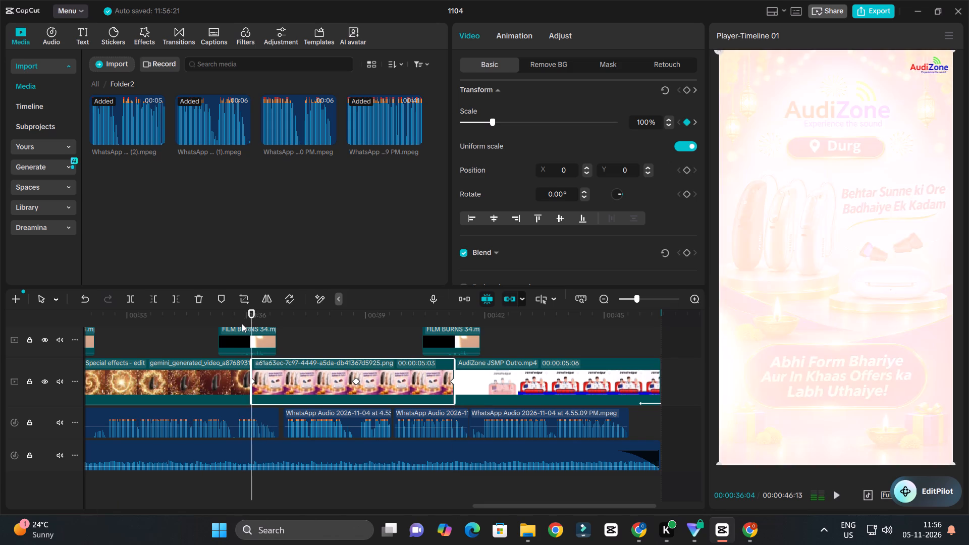
{"action": "key", "text": "space"}
{"action": "key", "text": "space"}
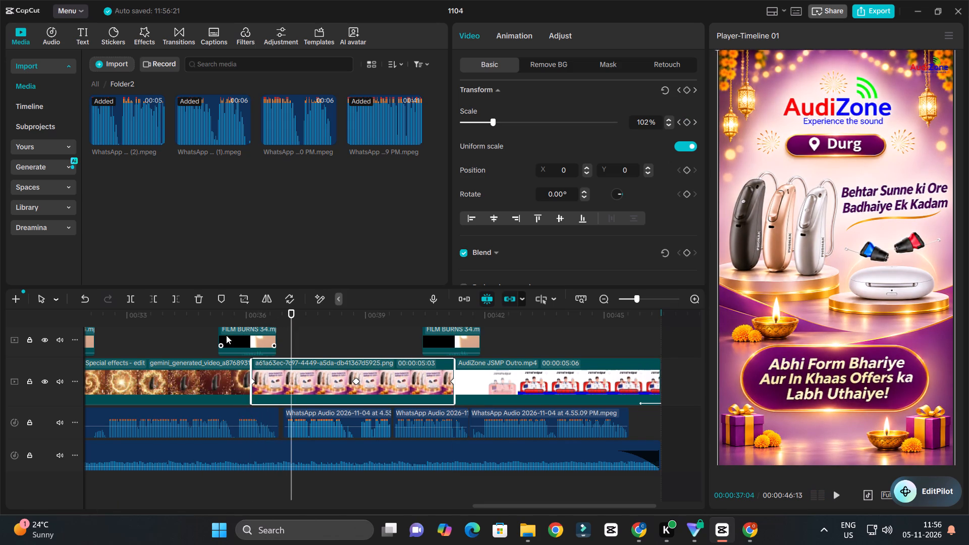
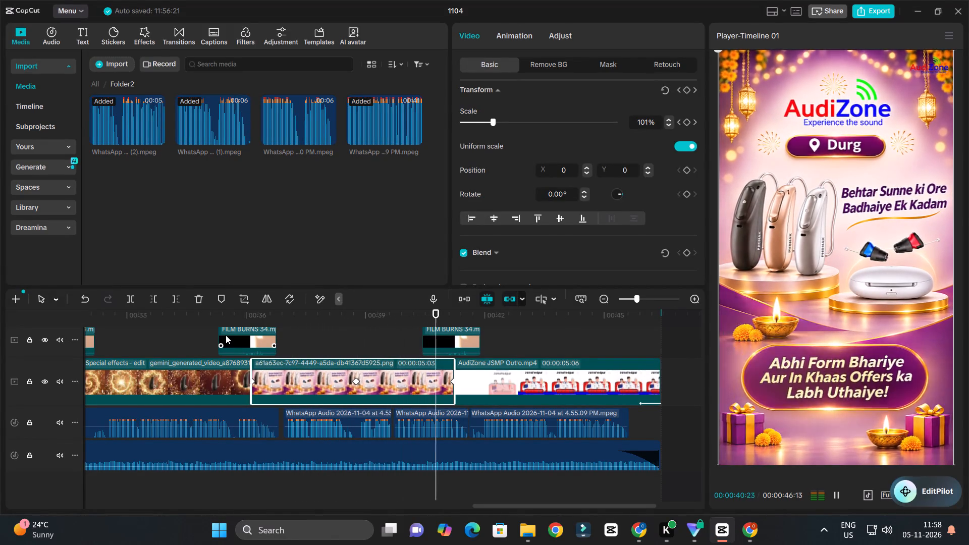
Delete the AudiZone JSMP Outro clip that follows the Durg poster on the timeline.
{"action": "scroll", "coordinate": [306, 422], "scroll_direction": "down", "scroll_amount": 8, "text": "ctrl"}
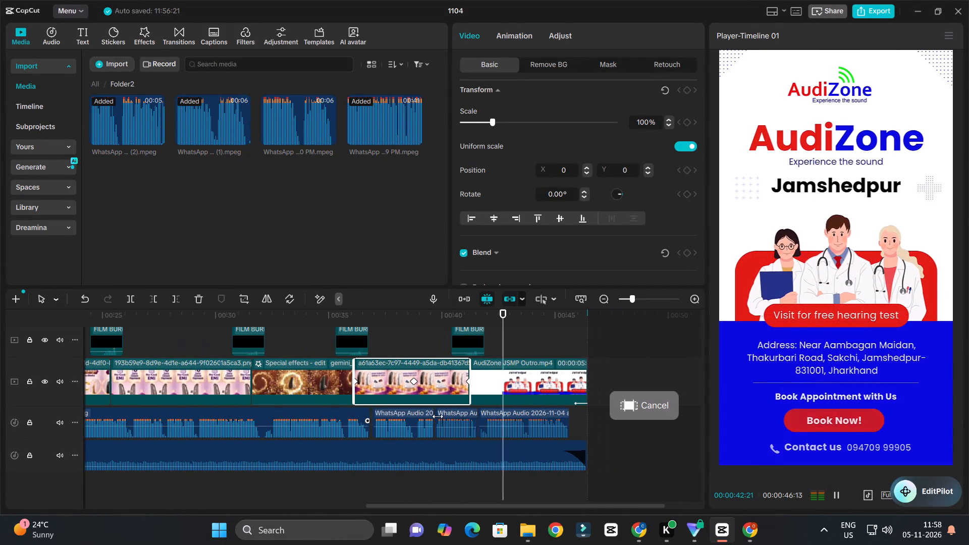
{"action": "scroll", "coordinate": [517, 416], "scroll_direction": "up", "scroll_amount": 4, "text": "ctrl"}
{"action": "key", "text": "space"}
{"action": "key", "text": "space"}
{"action": "key", "text": "space"}
{"action": "left_click", "coordinate": [509, 389]}
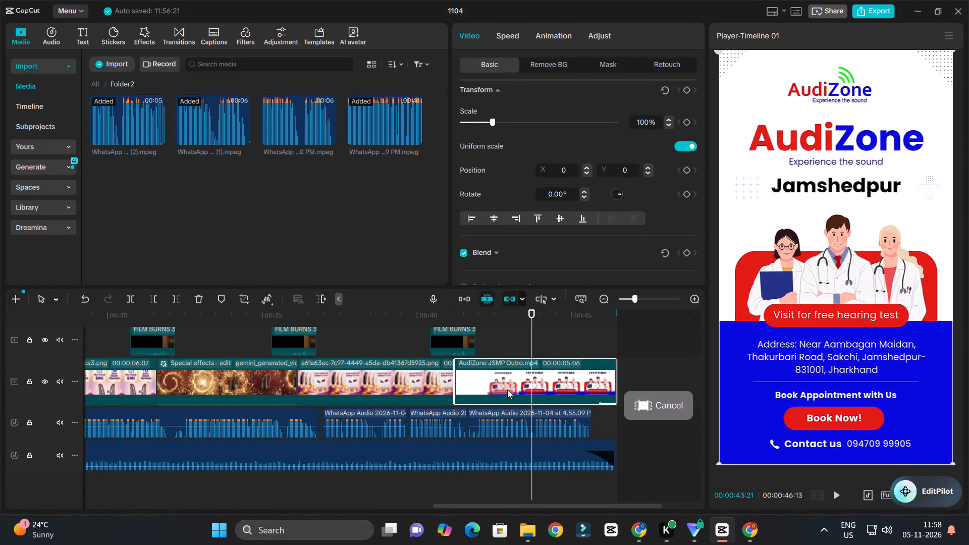
{"action": "key", "text": "Delete"}
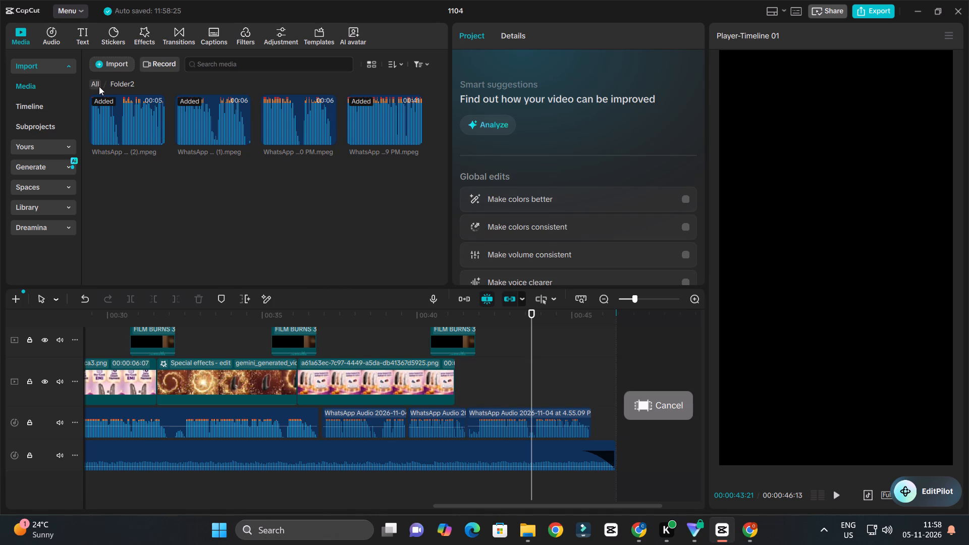
Preview the imported outro videos and place AudiZone Durg Outro (2).mp4 directly after the Durg poster clip.
{"action": "left_click", "coordinate": [99, 86]}
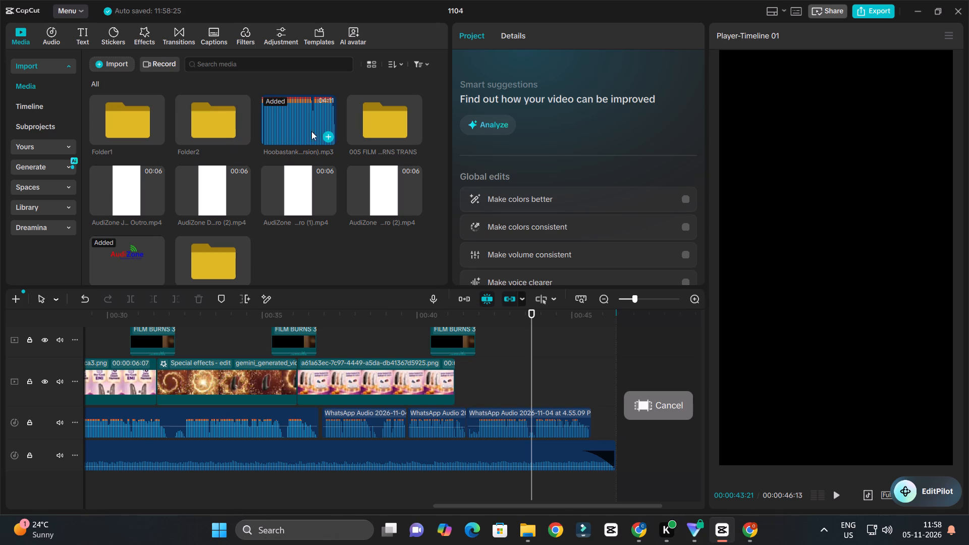
{"action": "double_click", "coordinate": [208, 191]}
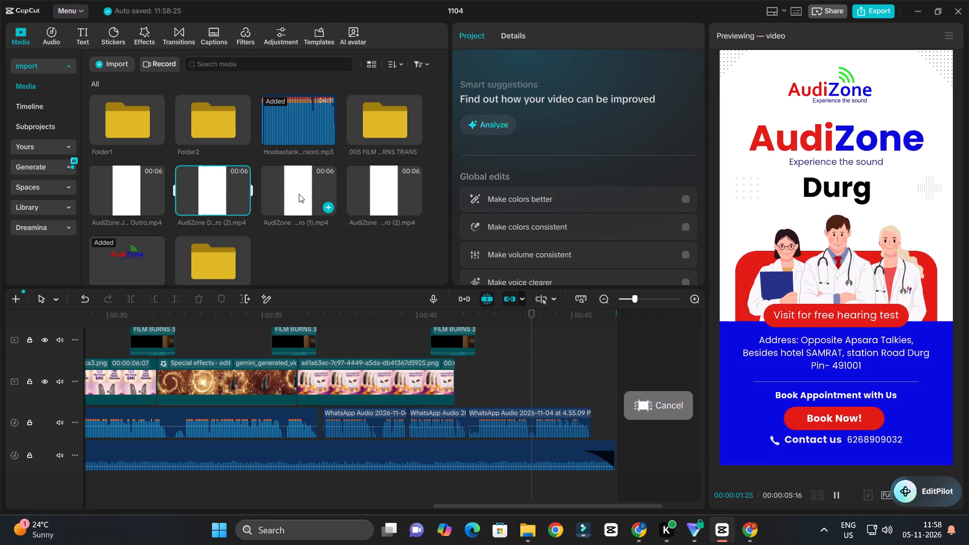
{"action": "double_click", "coordinate": [299, 194]}
{"action": "double_click", "coordinate": [141, 190]}
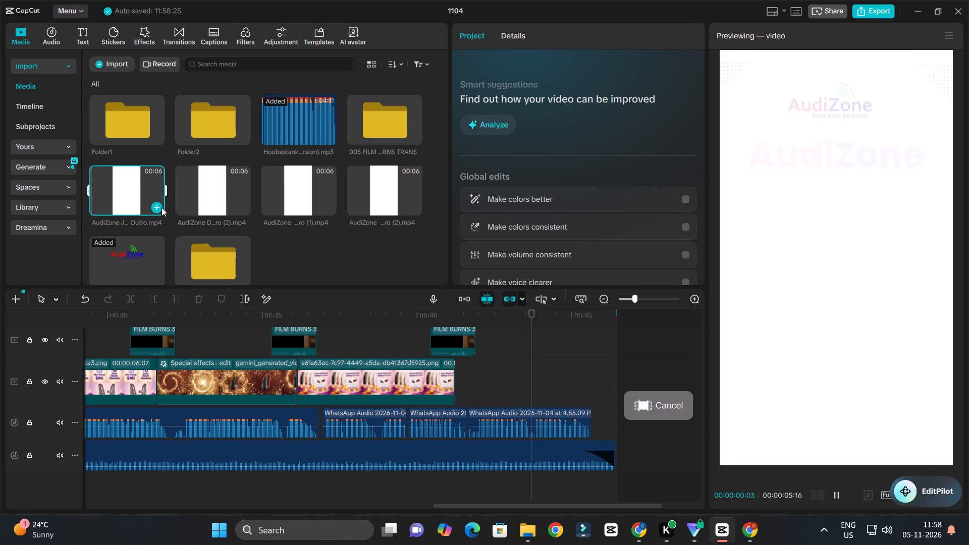
{"action": "double_click", "coordinate": [223, 187]}
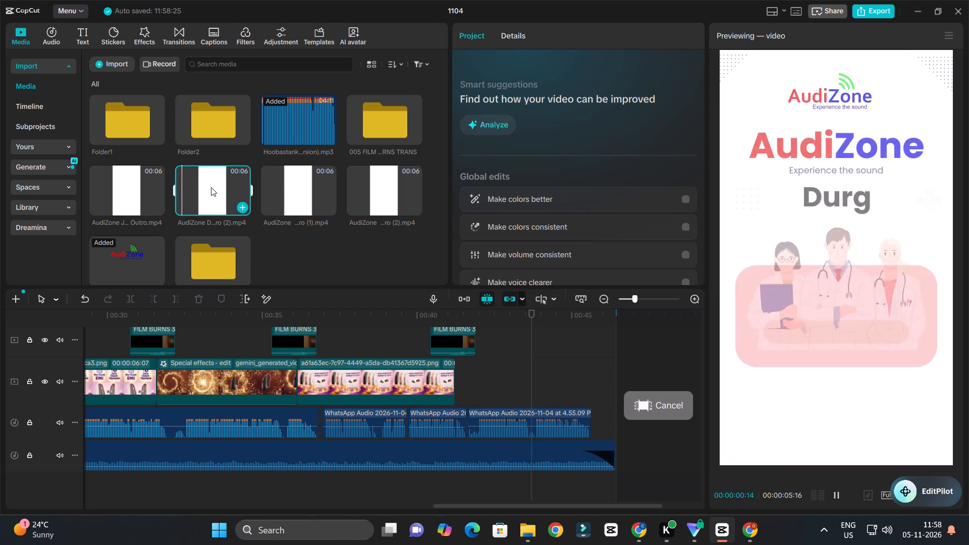
{"action": "left_click_drag", "start_coordinate": [211, 187], "coordinate": [455, 382]}
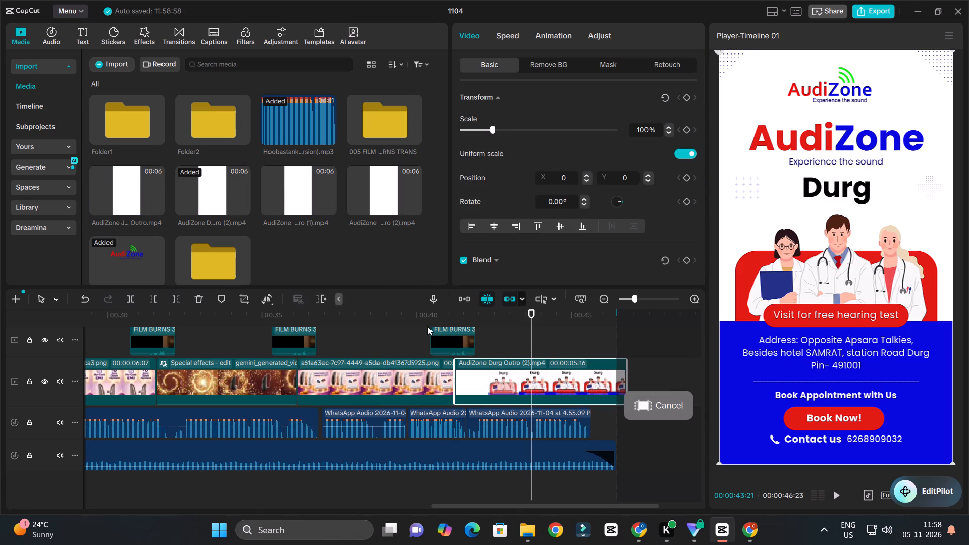
Trim the end of the Durg outro clip to line up with the end of the music track.
{"action": "left_click", "coordinate": [437, 320]}
{"action": "key", "text": "space"}
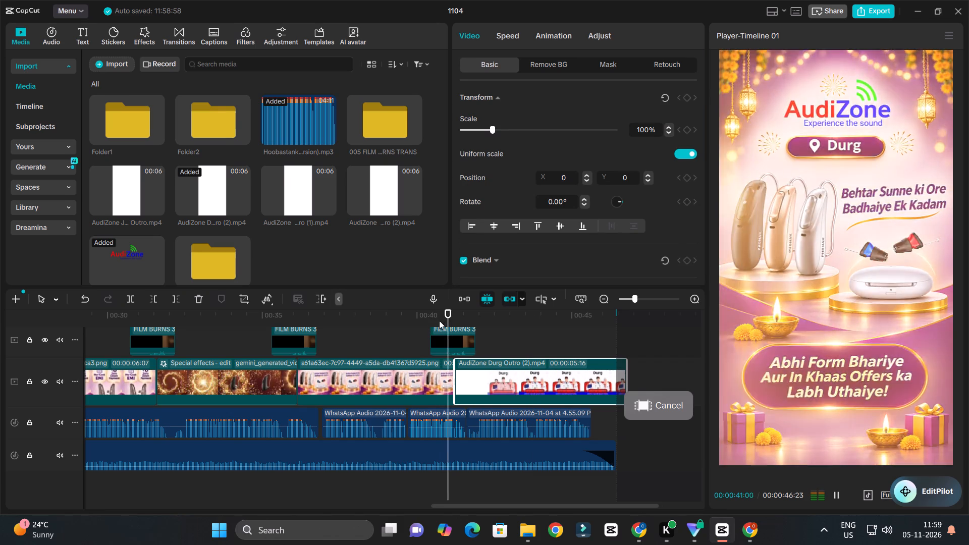
{"action": "scroll", "coordinate": [554, 390], "scroll_direction": "down", "scroll_amount": 3, "text": "ctrl"}
{"action": "key", "text": "space"}
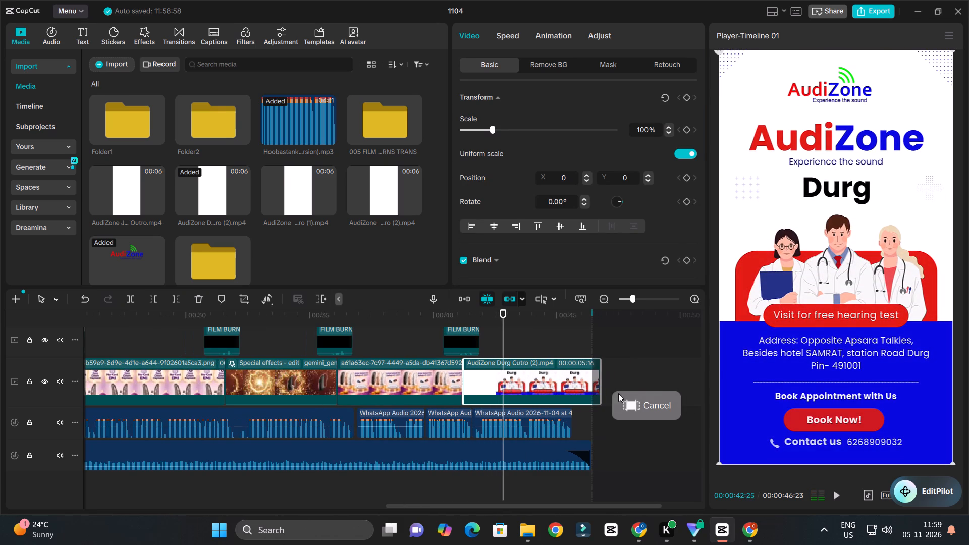
{"action": "left_click_drag", "start_coordinate": [603, 386], "coordinate": [592, 390]}
Apply a Fade Out exit animation of 0.4 s to the Durg outro clip and save the project.
{"action": "left_click", "coordinate": [576, 388]}
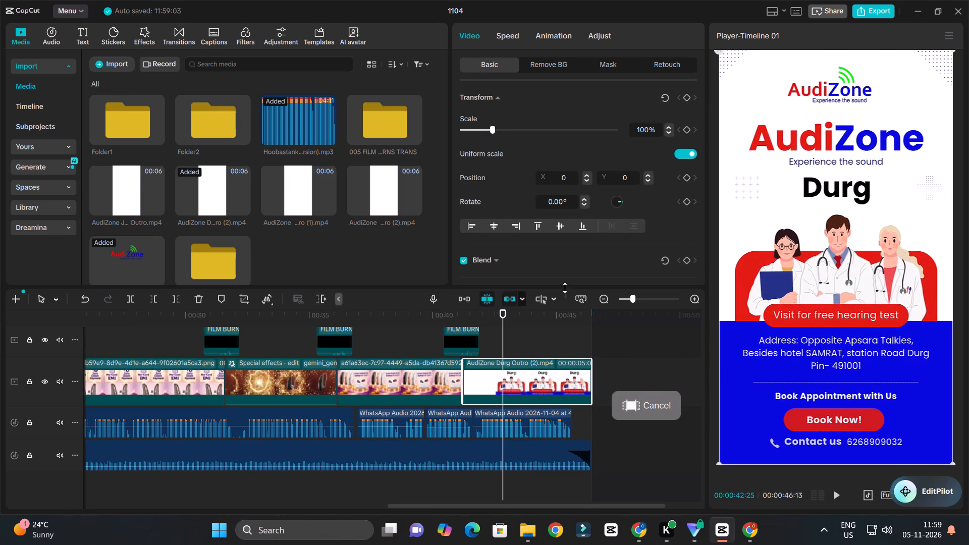
{"action": "left_click", "coordinate": [558, 32]}
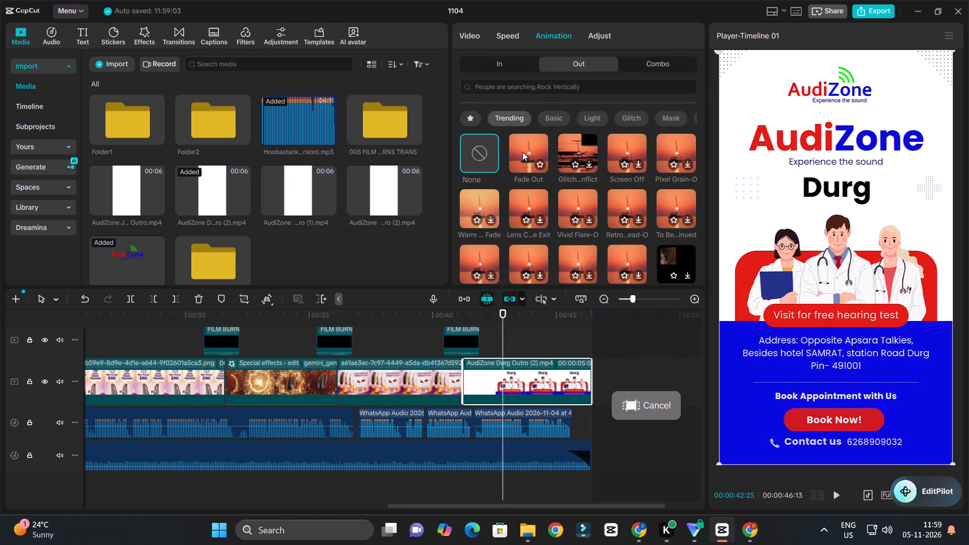
{"action": "left_click", "coordinate": [522, 152]}
{"action": "key", "text": "space"}
{"action": "key", "text": "space"}
{"action": "left_click", "coordinate": [639, 272]}
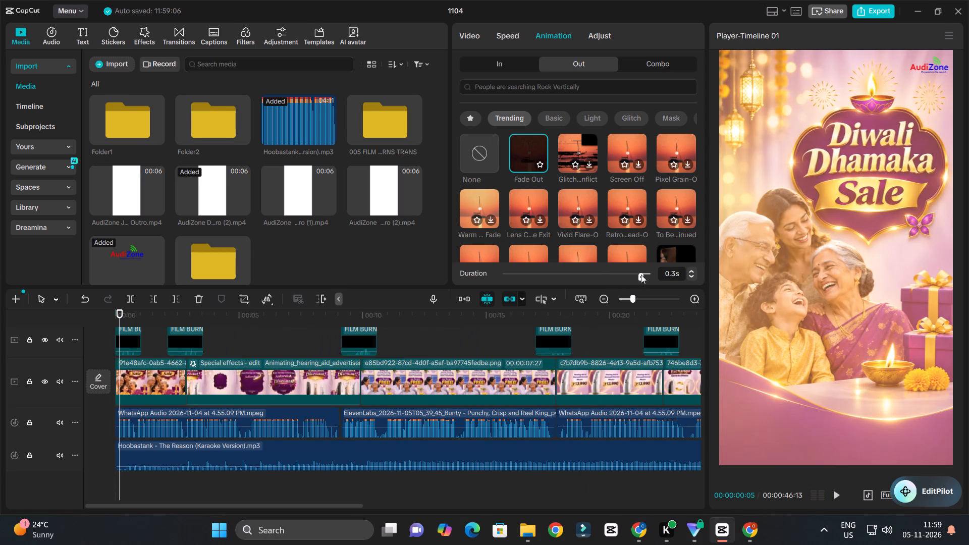
{"action": "key", "text": "space"}
{"action": "key", "text": "space"}
{"action": "key", "text": "space"}
{"action": "scroll", "coordinate": [558, 351], "scroll_direction": "down", "scroll_amount": 7, "text": "ctrl"}
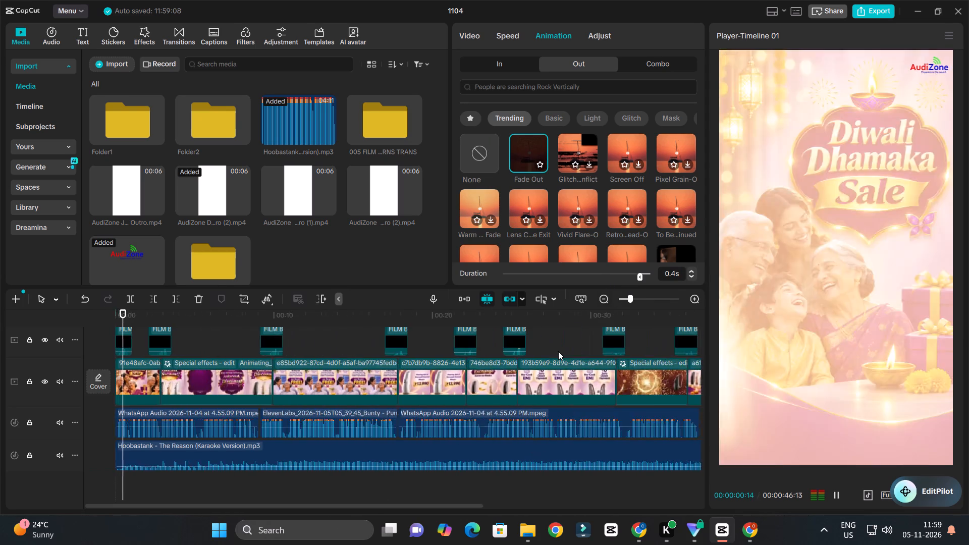
{"action": "scroll", "coordinate": [558, 351], "scroll_direction": "down", "scroll_amount": 3, "text": "ctrl"}
{"action": "key", "text": "ctrl+s"}
Play the closing section through the Durg poster and outro to the end to check the visuals and voice-over.
{"action": "scroll", "coordinate": [558, 348], "scroll_direction": "down", "scroll_amount": 5, "text": "ctrl"}
{"action": "key", "text": "space"}
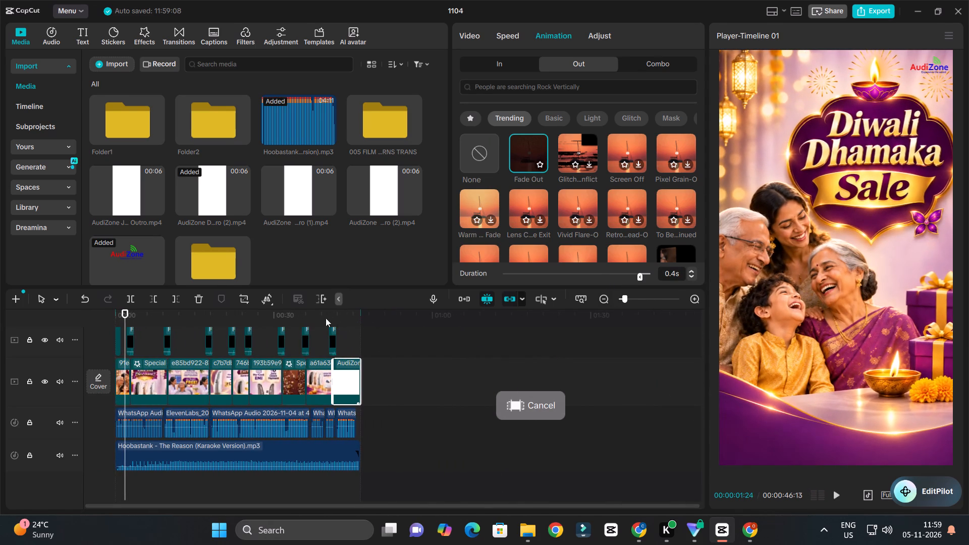
{"action": "left_click", "coordinate": [301, 318]}
{"action": "key", "text": "space"}
{"action": "scroll", "coordinate": [354, 324], "scroll_direction": "up", "scroll_amount": 4, "text": "ctrl"}
{"action": "scroll", "coordinate": [354, 324], "scroll_direction": "down", "scroll_amount": 4, "text": "ctrl"}
{"action": "scroll", "coordinate": [354, 329], "scroll_direction": "up", "scroll_amount": 4, "text": "ctrl"}
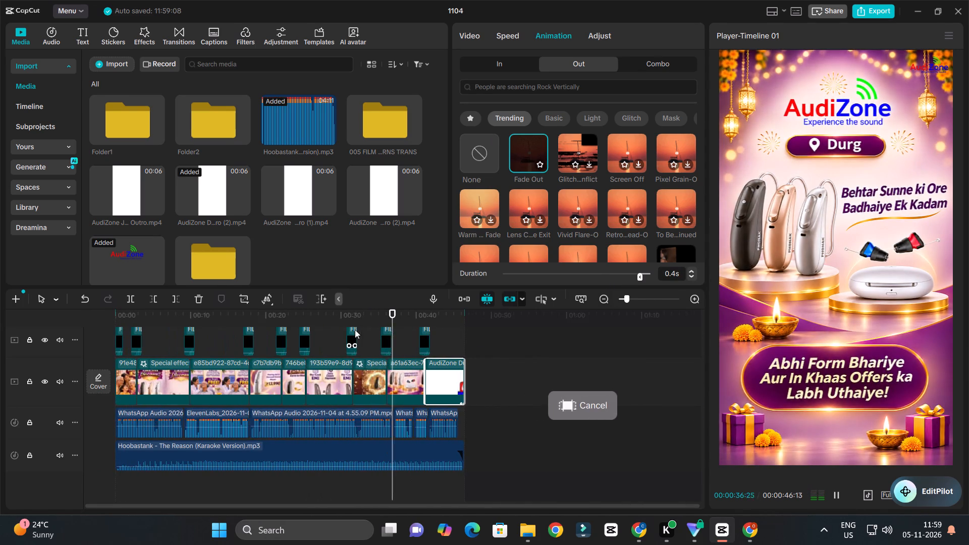
{"action": "scroll", "coordinate": [361, 330], "scroll_direction": "down", "scroll_amount": 3, "text": "ctrl"}
{"action": "scroll", "coordinate": [362, 335], "scroll_direction": "up", "scroll_amount": 4, "text": "ctrl"}
{"action": "scroll", "coordinate": [366, 334], "scroll_direction": "down", "scroll_amount": 3, "text": "ctrl"}
{"action": "scroll", "coordinate": [367, 337], "scroll_direction": "up", "scroll_amount": 4, "text": "ctrl"}
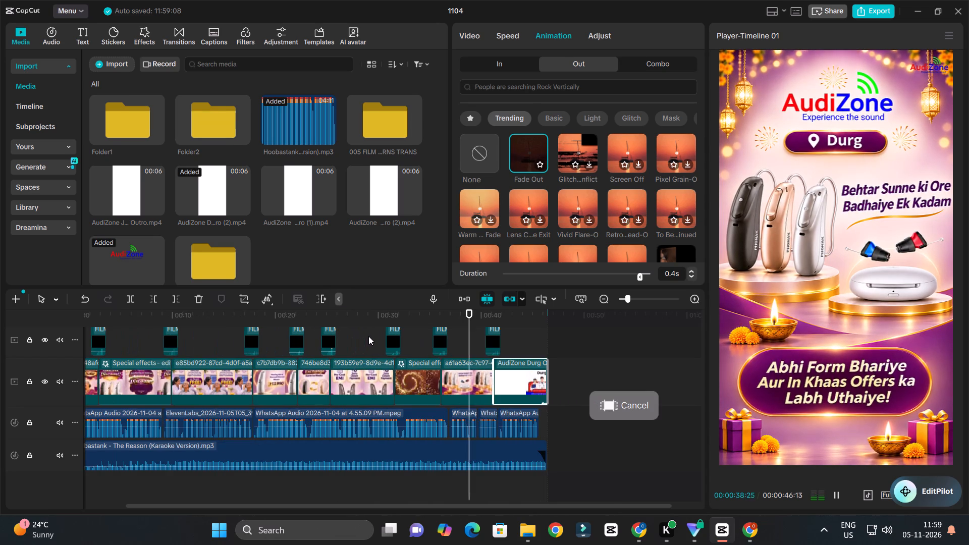
{"action": "scroll", "coordinate": [518, 326], "scroll_direction": "down", "scroll_amount": 3, "text": "ctrl"}
{"action": "scroll", "coordinate": [520, 340], "scroll_direction": "up", "scroll_amount": 4, "text": "ctrl"}
{"action": "scroll", "coordinate": [522, 340], "scroll_direction": "down", "scroll_amount": 4, "text": "ctrl"}
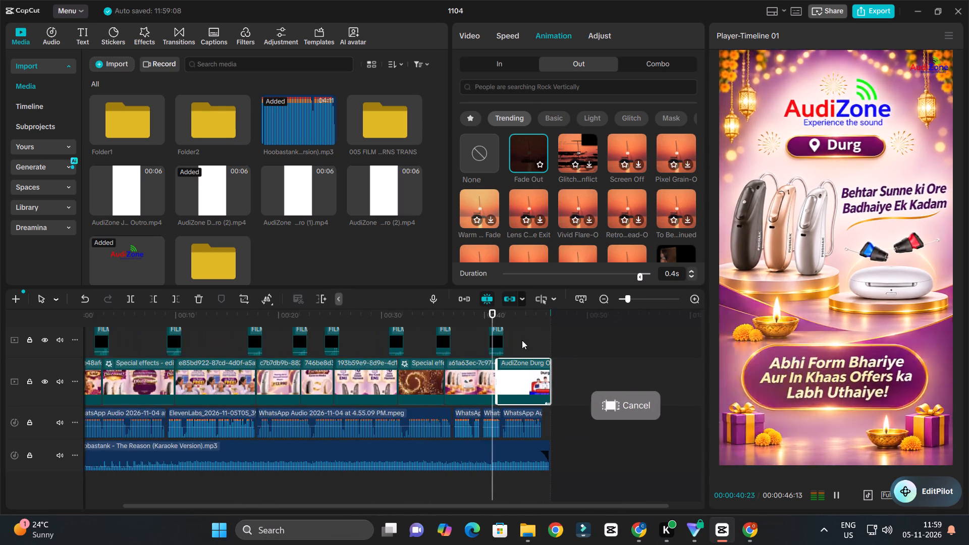
{"action": "scroll", "coordinate": [522, 340], "scroll_direction": "up", "scroll_amount": 3, "text": "ctrl"}
{"action": "scroll", "coordinate": [523, 340], "scroll_direction": "down", "scroll_amount": 4, "text": "ctrl"}
{"action": "scroll", "coordinate": [523, 340], "scroll_direction": "up", "scroll_amount": 4, "text": "ctrl"}
{"action": "scroll", "coordinate": [524, 340], "scroll_direction": "down", "scroll_amount": 5}
{"action": "scroll", "coordinate": [524, 340], "scroll_direction": "down", "scroll_amount": 3, "text": "ctrl"}
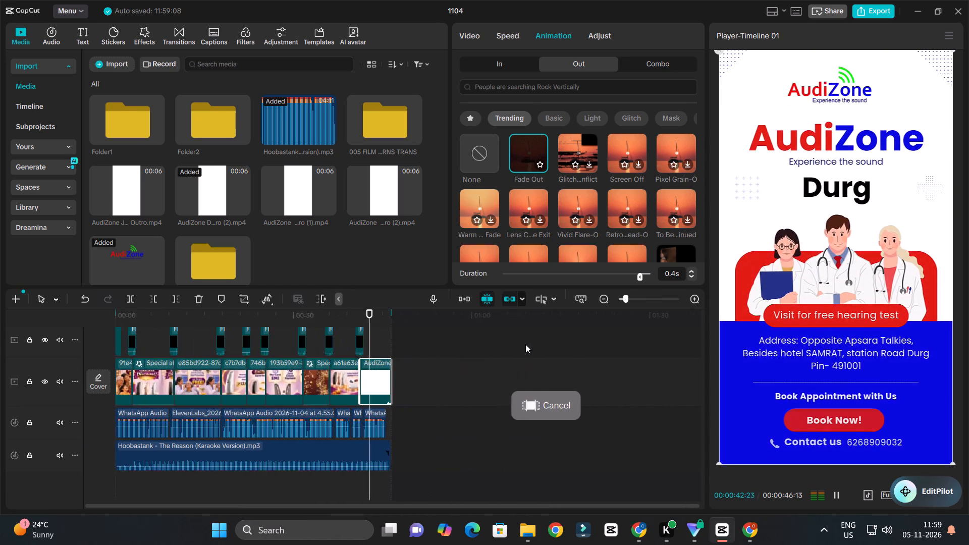
{"action": "scroll", "coordinate": [526, 345], "scroll_direction": "up", "scroll_amount": 4, "text": "ctrl"}
{"action": "scroll", "coordinate": [527, 345], "scroll_direction": "down", "scroll_amount": 4}
{"action": "scroll", "coordinate": [529, 346], "scroll_direction": "up", "scroll_amount": 8, "text": "ctrl"}
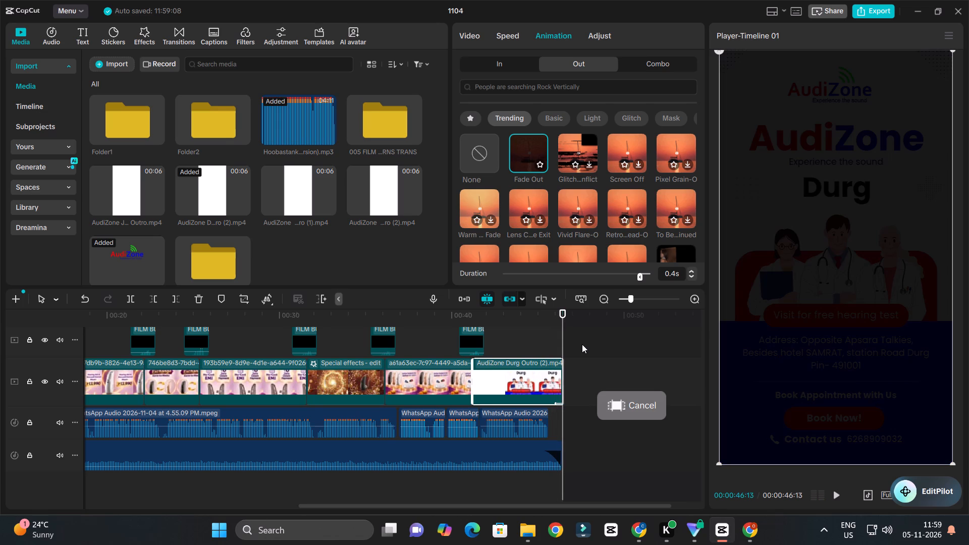
Save the project and export the video under the name AUDIZONE DIWALI DURG F Z (5-11-26).
{"action": "key", "text": "ctrl+s"}
{"action": "left_click", "coordinate": [862, 13]}
{"action": "left_click_drag", "start_coordinate": [597, 111], "coordinate": [472, 110]}
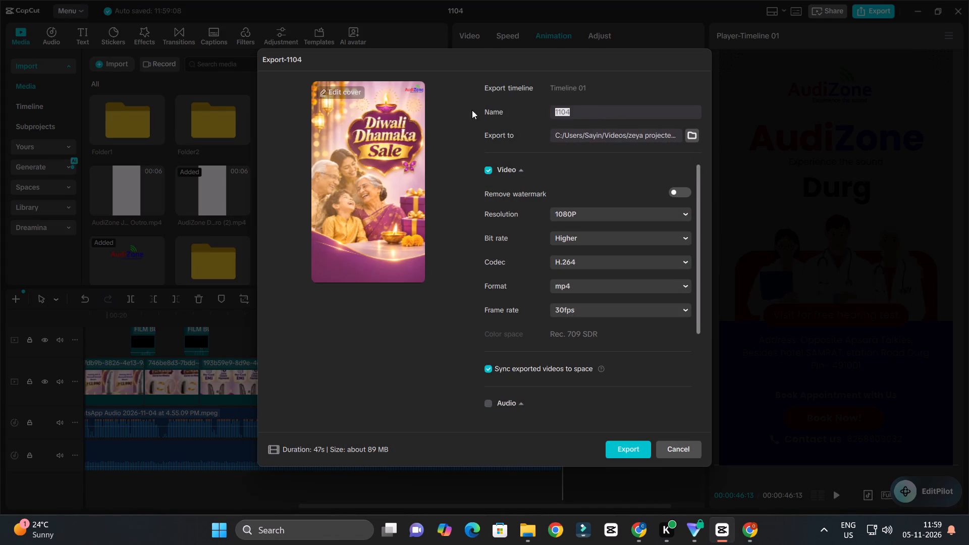
{"action": "left_click_drag", "start_coordinate": [472, 110], "coordinate": [457, 108]}
{"action": "key", "text": "ctrl+v"}
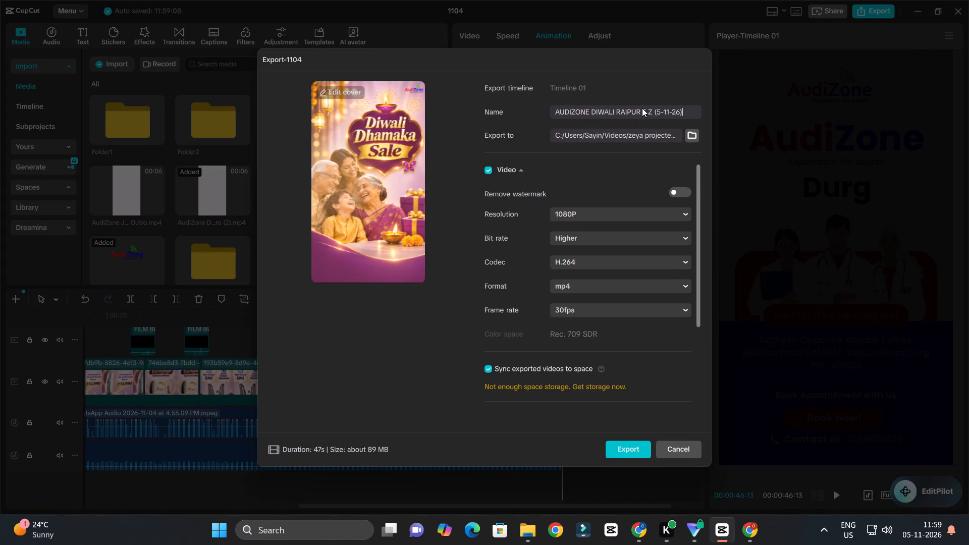
{"action": "left_click_drag", "start_coordinate": [639, 110], "coordinate": [617, 110]}
{"action": "type", "text": "DUR"}
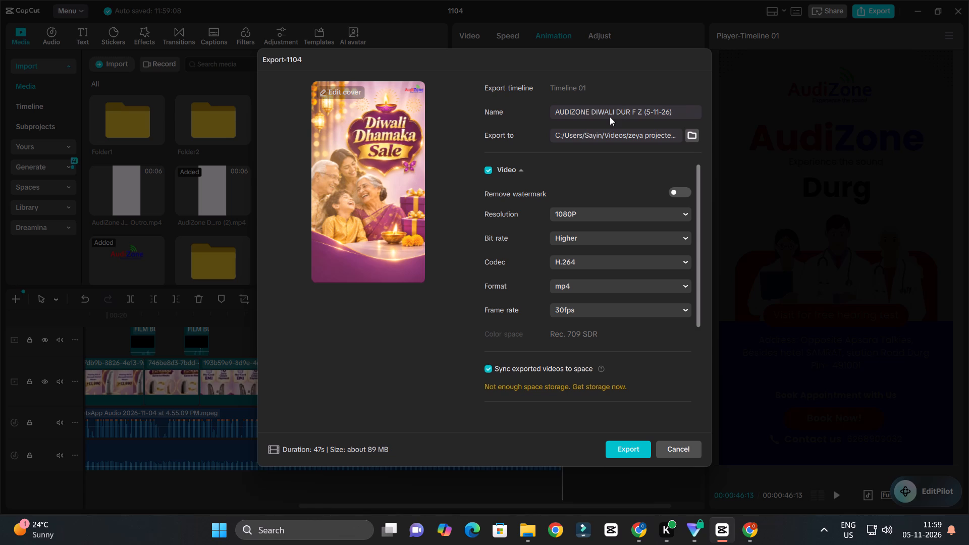
{"action": "key", "text": "g"}
{"action": "left_click", "coordinate": [628, 449]}
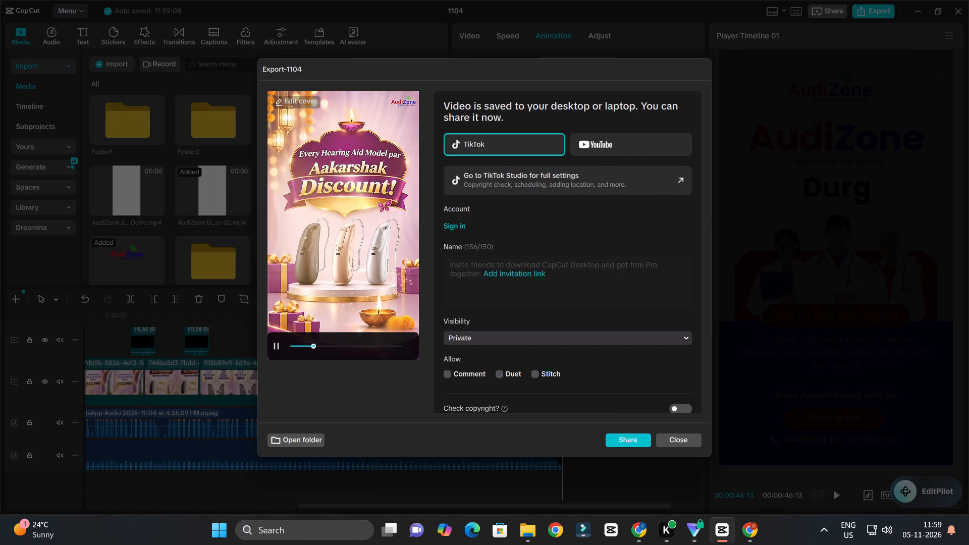
{"action": "left_click", "coordinate": [666, 435]}
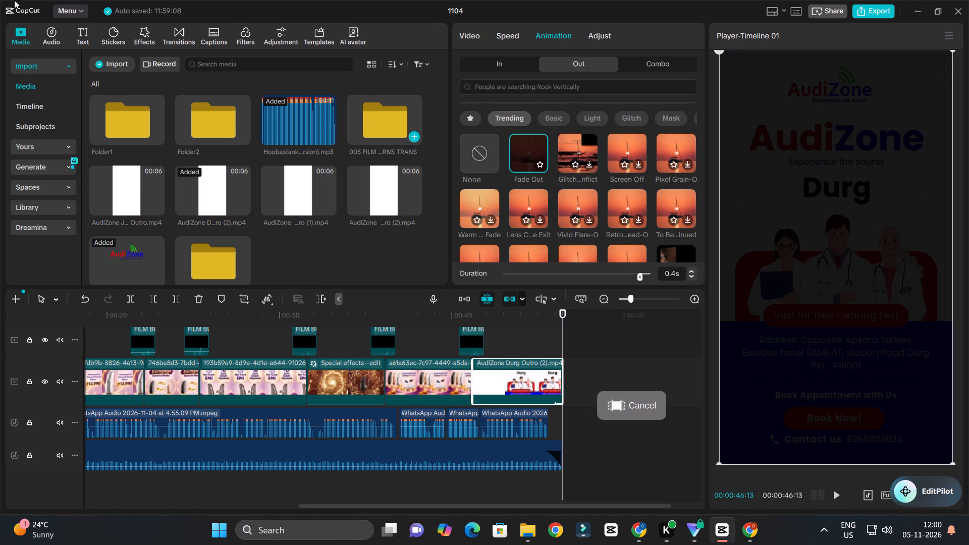
Delete the Durg poster clip and the Durg outro clip from the main video track.
{"action": "left_click_drag", "start_coordinate": [521, 319], "coordinate": [496, 319]}
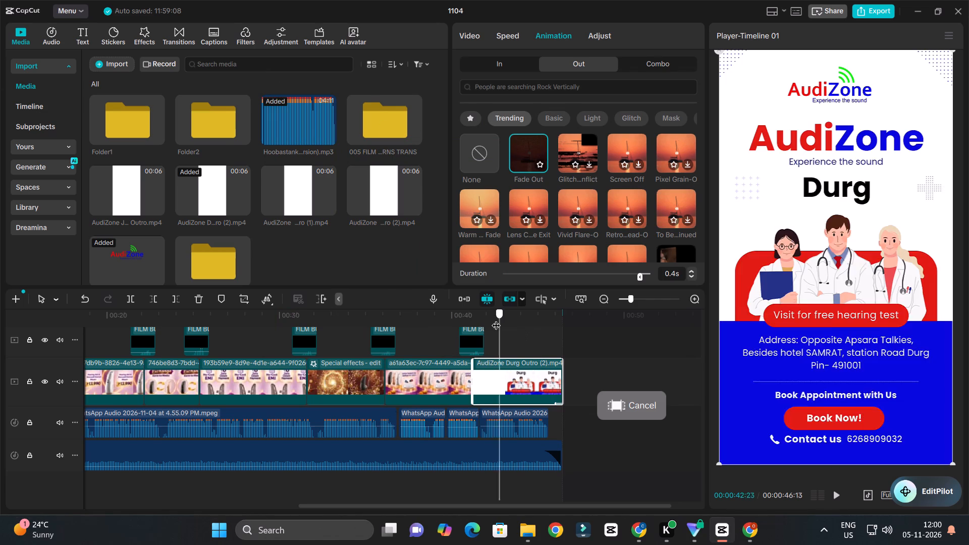
{"action": "left_click_drag", "start_coordinate": [496, 319], "coordinate": [414, 346]}
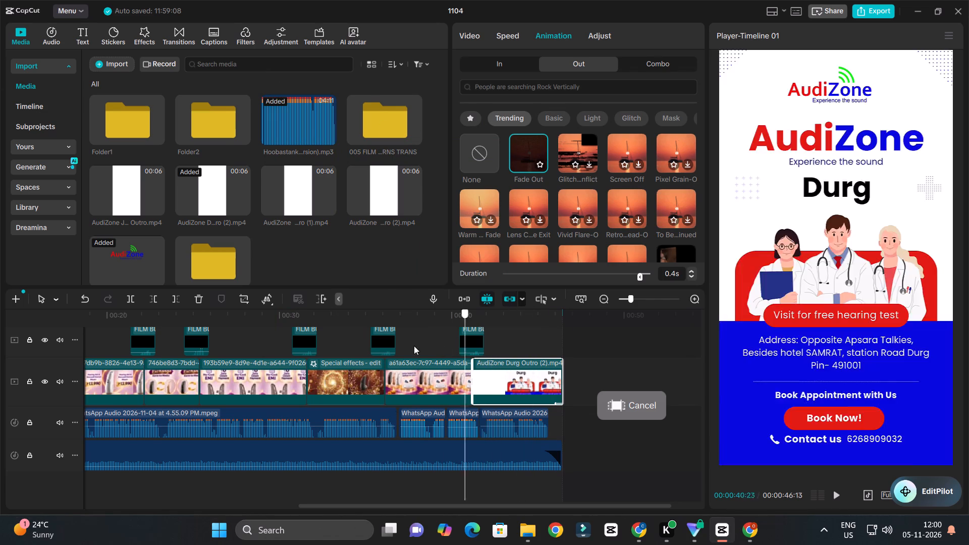
{"action": "left_click_drag", "start_coordinate": [414, 346], "coordinate": [426, 383]}
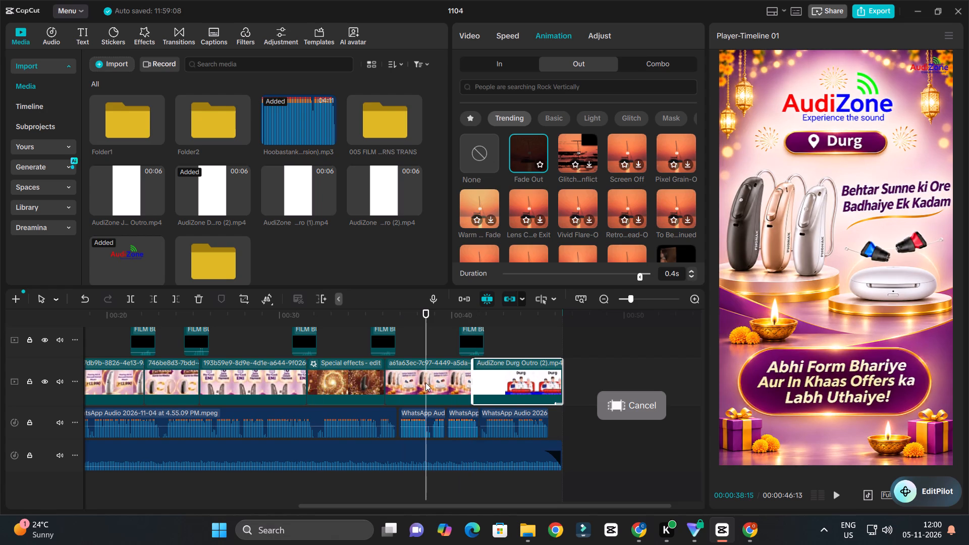
{"action": "left_click", "coordinate": [372, 308]}
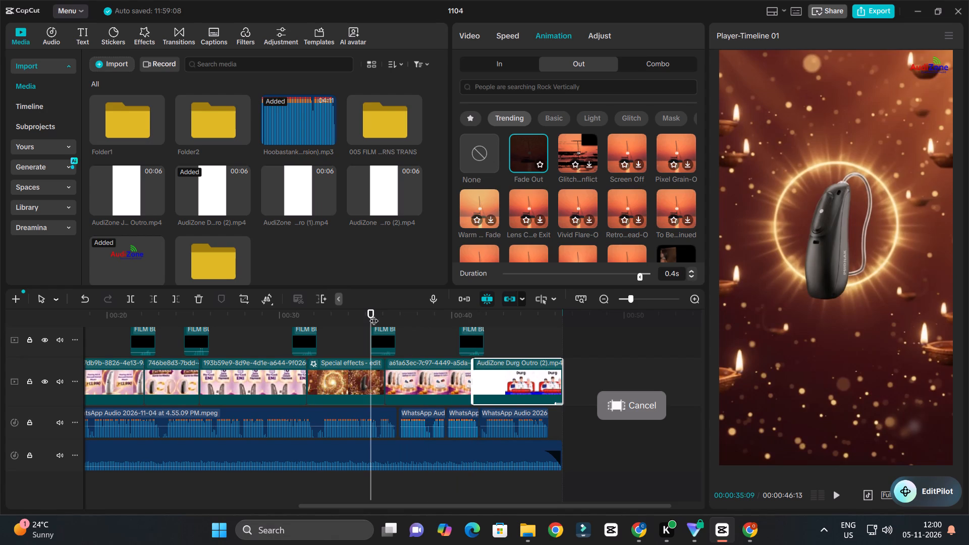
{"action": "key", "text": "space"}
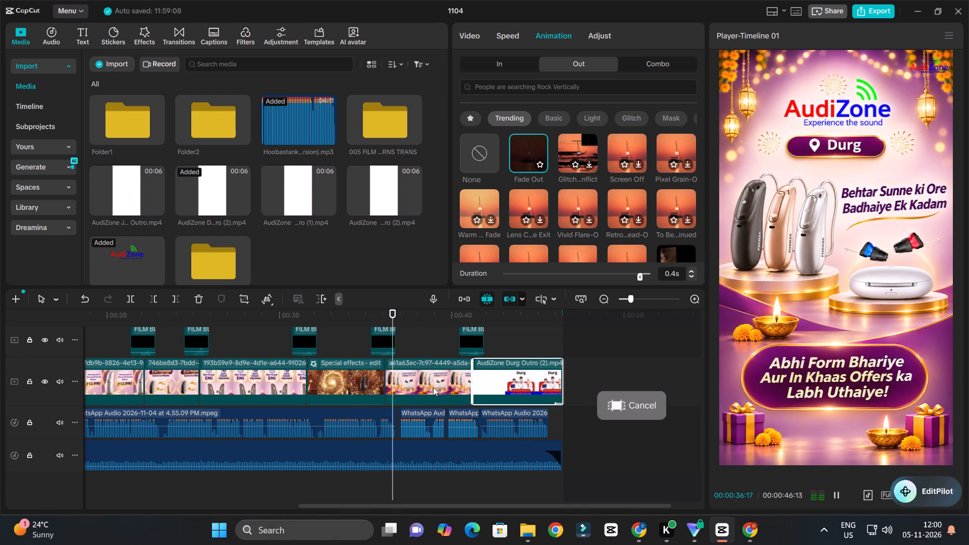
{"action": "key", "text": "space"}
{"action": "left_click", "coordinate": [437, 393]}
{"action": "key", "text": "Delete"}
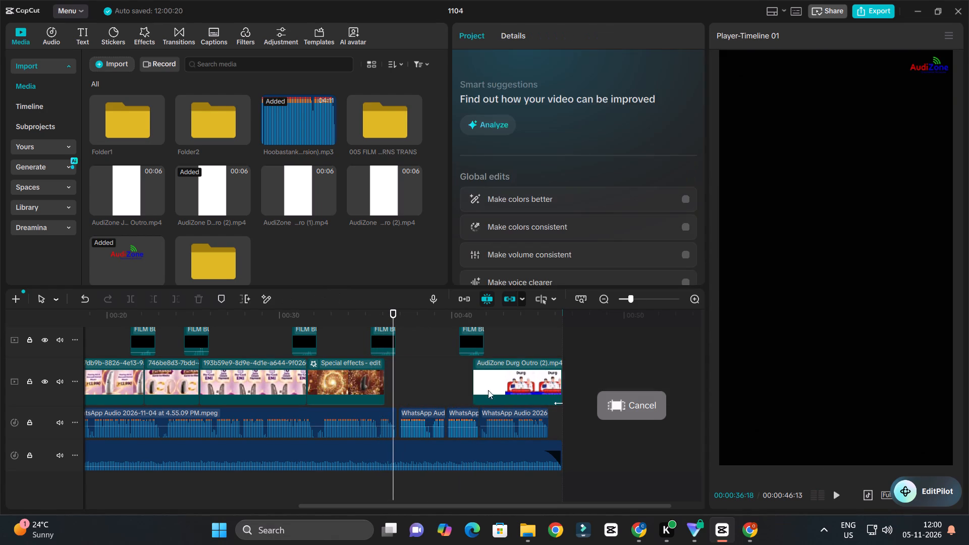
{"action": "left_click", "coordinate": [506, 386]}
{"action": "key", "text": "Delete"}
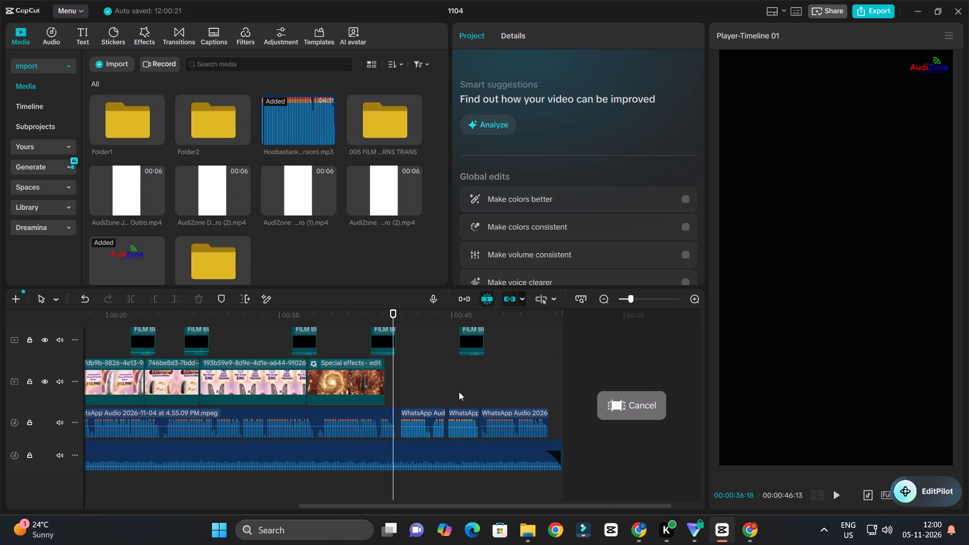
Delete the three WhatsApp Audio voice-over clips that follow the long voice-over clip on the audio track.
{"action": "left_click_drag", "start_coordinate": [431, 394], "coordinate": [501, 428]}
{"action": "left_click_drag", "start_coordinate": [501, 428], "coordinate": [503, 428]}
{"action": "key", "text": "Delete"}
Extend the end of the remaining WhatsApp Audio clip to reveal its closing voice-over, up to about 46 s.
{"action": "left_click", "coordinate": [372, 421]}
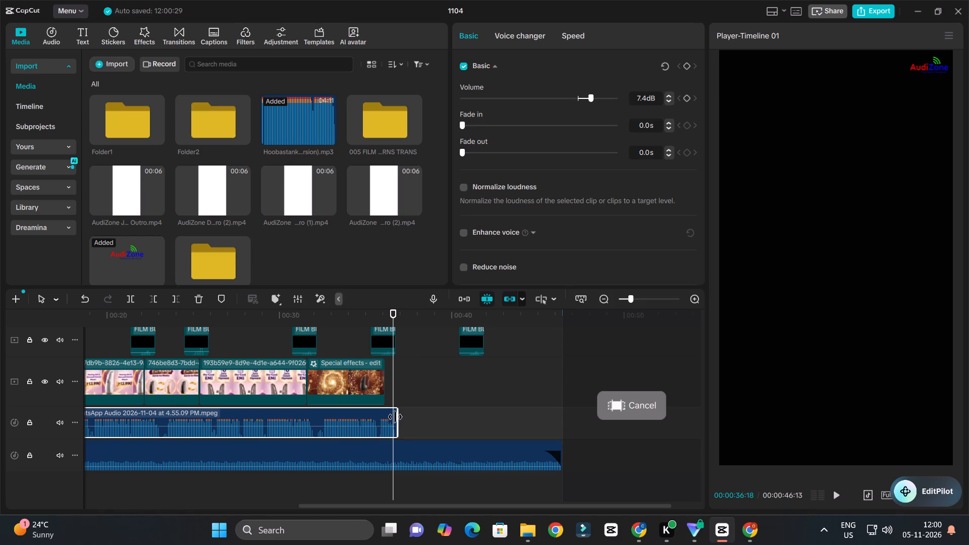
{"action": "left_click_drag", "start_coordinate": [395, 417], "coordinate": [352, 415]}
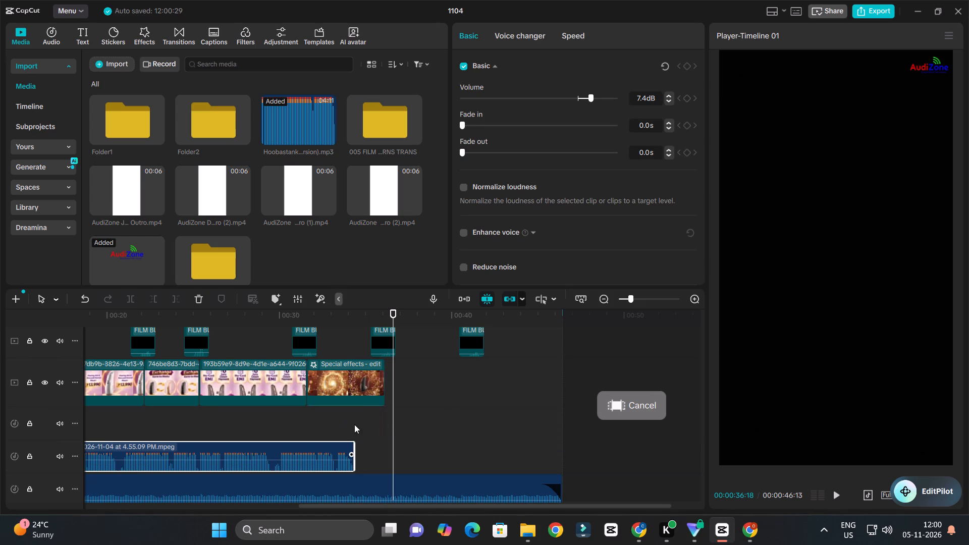
{"action": "key", "text": "ctrl+z"}
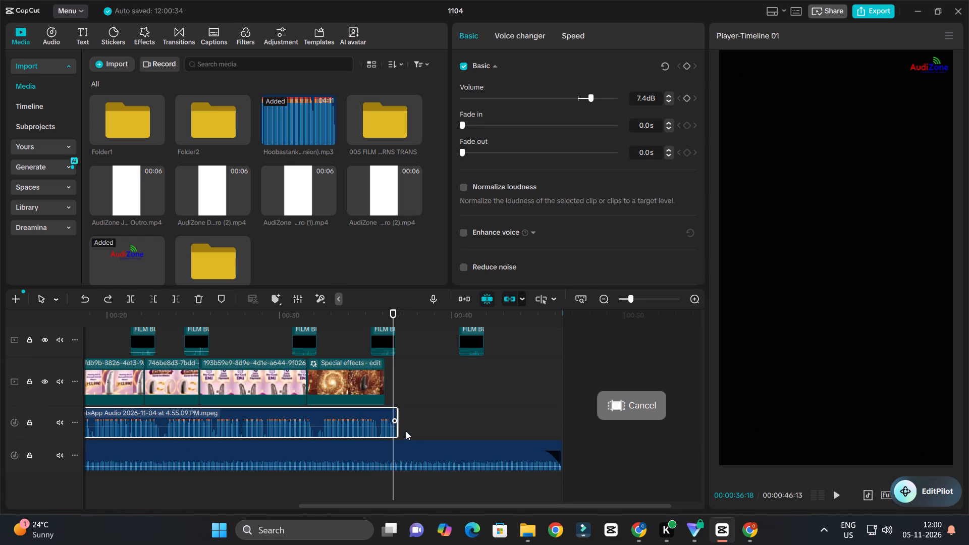
{"action": "left_click_drag", "start_coordinate": [399, 426], "coordinate": [572, 444]}
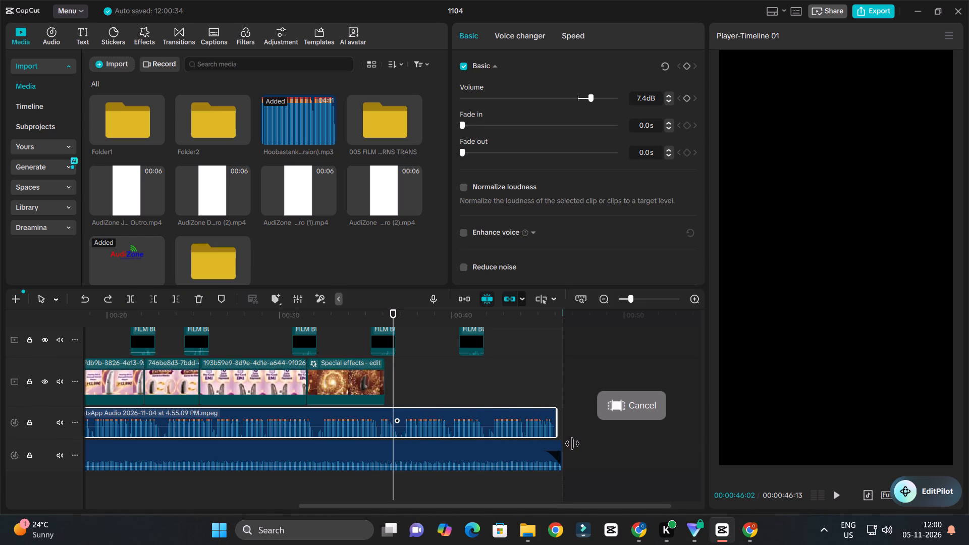
{"action": "left_click_drag", "start_coordinate": [572, 444], "coordinate": [583, 444]}
Play the extended voice-over from about 37 s to 43 s to check its content and pauses.
{"action": "key", "text": "space"}
{"action": "scroll", "coordinate": [480, 386], "scroll_direction": "down", "scroll_amount": 5, "text": "ctrl"}
{"action": "scroll", "coordinate": [478, 388], "scroll_direction": "up", "scroll_amount": 5, "text": "ctrl"}
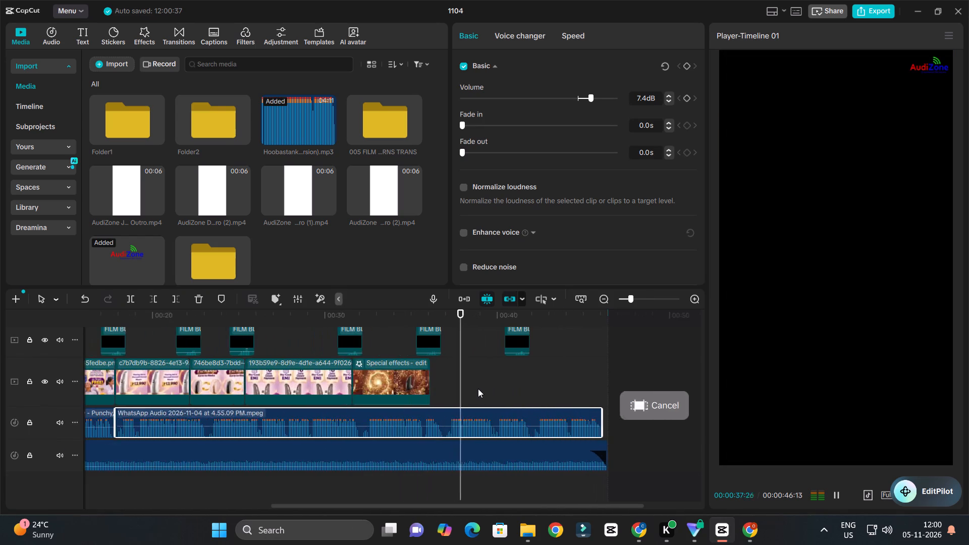
{"action": "scroll", "coordinate": [482, 390], "scroll_direction": "up", "scroll_amount": 9, "text": "ctrl"}
{"action": "scroll", "coordinate": [507, 396], "scroll_direction": "down", "scroll_amount": 6}
{"action": "scroll", "coordinate": [507, 396], "scroll_direction": "up", "scroll_amount": 5, "text": "ctrl"}
{"action": "scroll", "coordinate": [507, 396], "scroll_direction": "down", "scroll_amount": 5, "text": "ctrl"}
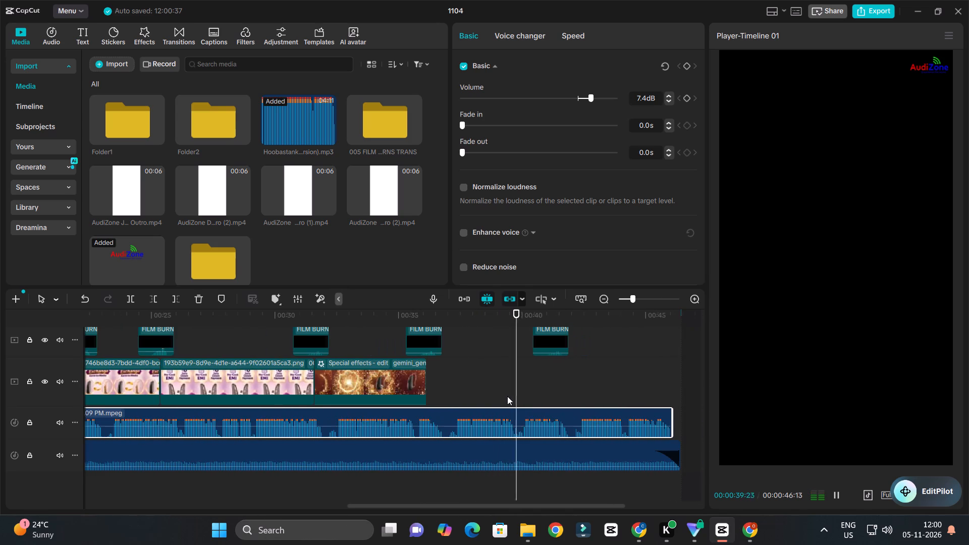
{"action": "scroll", "coordinate": [507, 396], "scroll_direction": "down", "scroll_amount": 6, "text": "ctrl"}
{"action": "scroll", "coordinate": [547, 405], "scroll_direction": "down", "scroll_amount": 2, "text": "ctrl"}
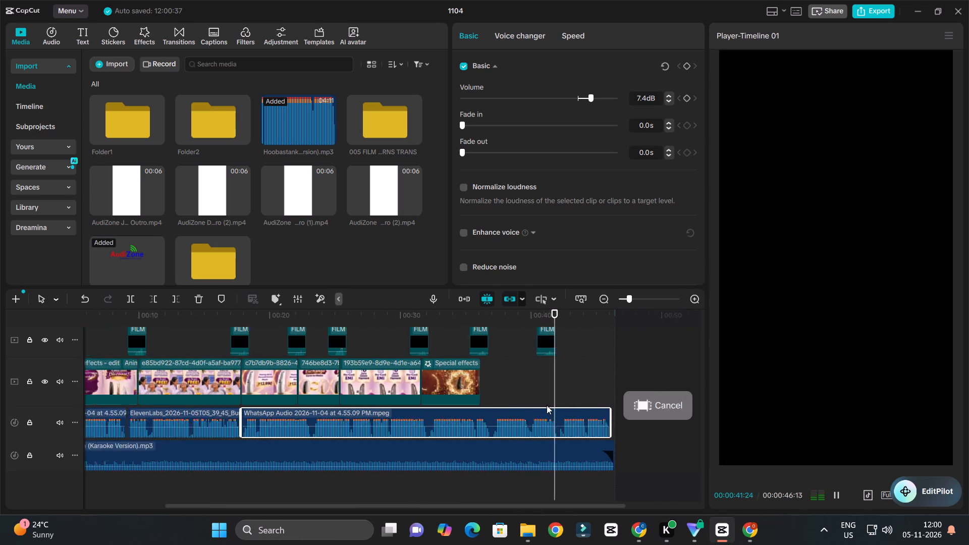
{"action": "scroll", "coordinate": [547, 405], "scroll_direction": "down", "scroll_amount": 2, "text": "ctrl"}
{"action": "scroll", "coordinate": [547, 405], "scroll_direction": "up", "scroll_amount": 12, "text": "ctrl"}
{"action": "key", "text": "space"}
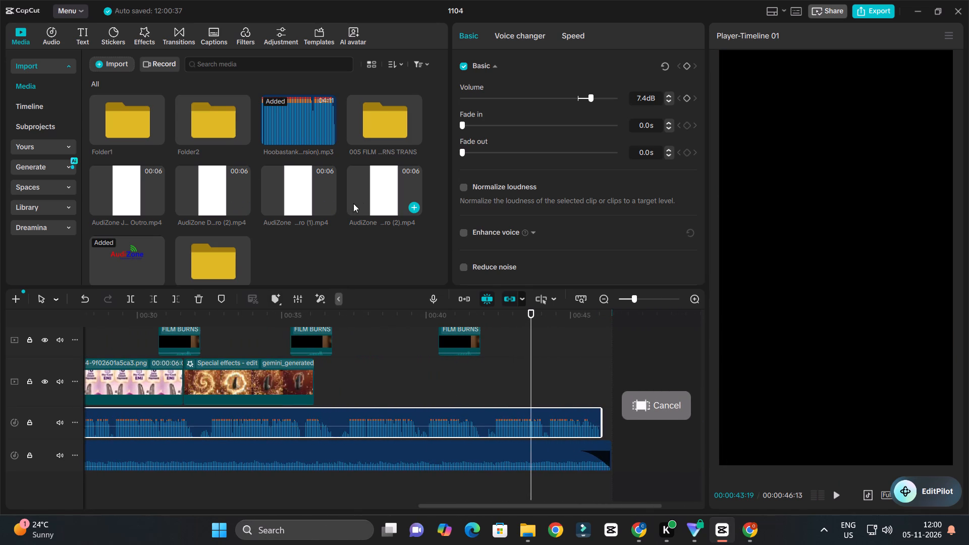
Preview the Bilaspur outro, AudiZone BSP Outro (2).mp4, and place it on the main track so it ends with the music.
{"action": "double_click", "coordinate": [362, 194]}
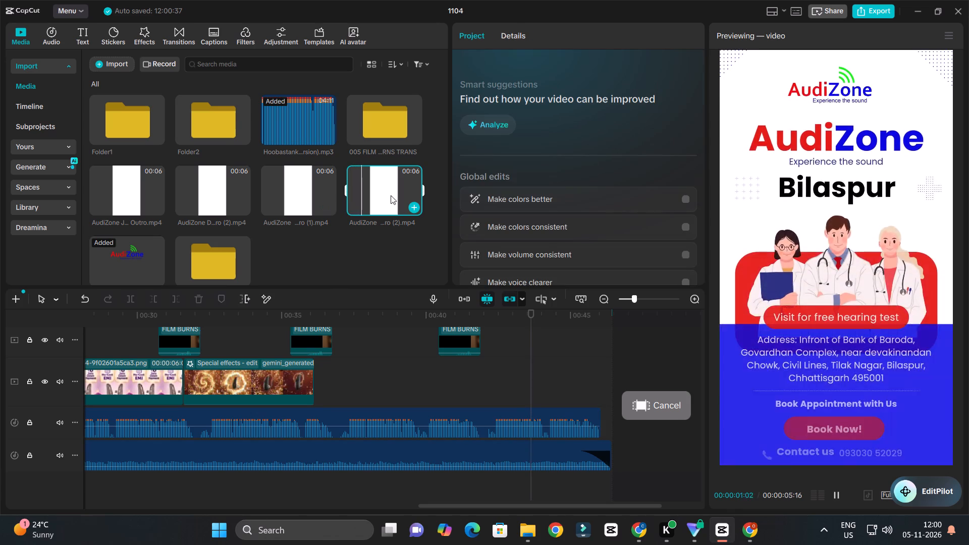
{"action": "left_click_drag", "start_coordinate": [390, 194], "coordinate": [448, 373]}
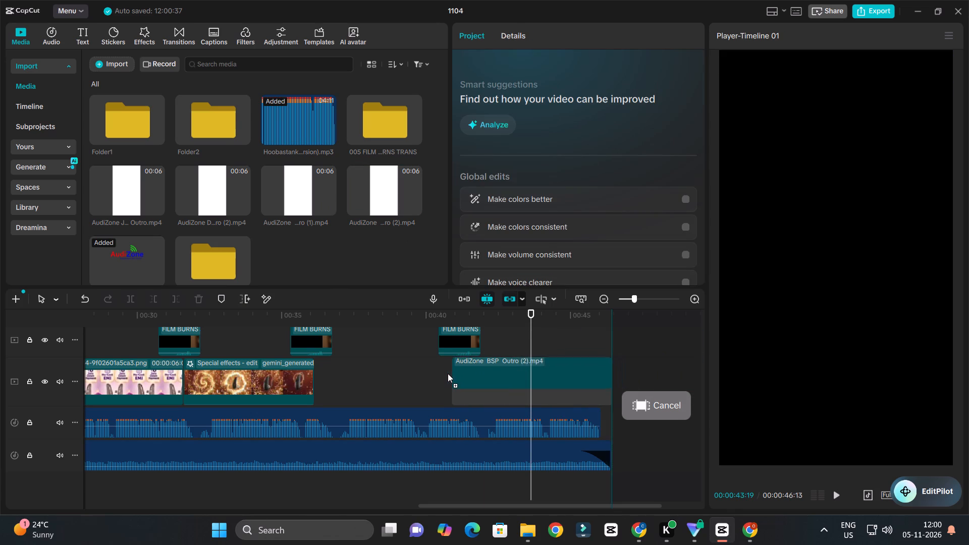
{"action": "left_click_drag", "start_coordinate": [448, 373], "coordinate": [453, 373]}
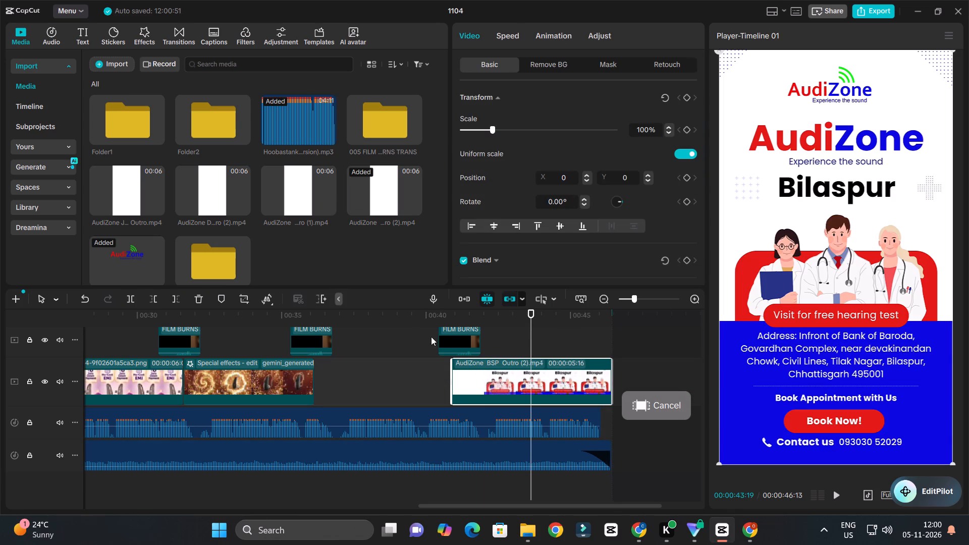
Preview the Bilaspur poster image d33b038e in Folder1 and add it on a new track above the outro.
{"action": "double_click", "coordinate": [137, 123]}
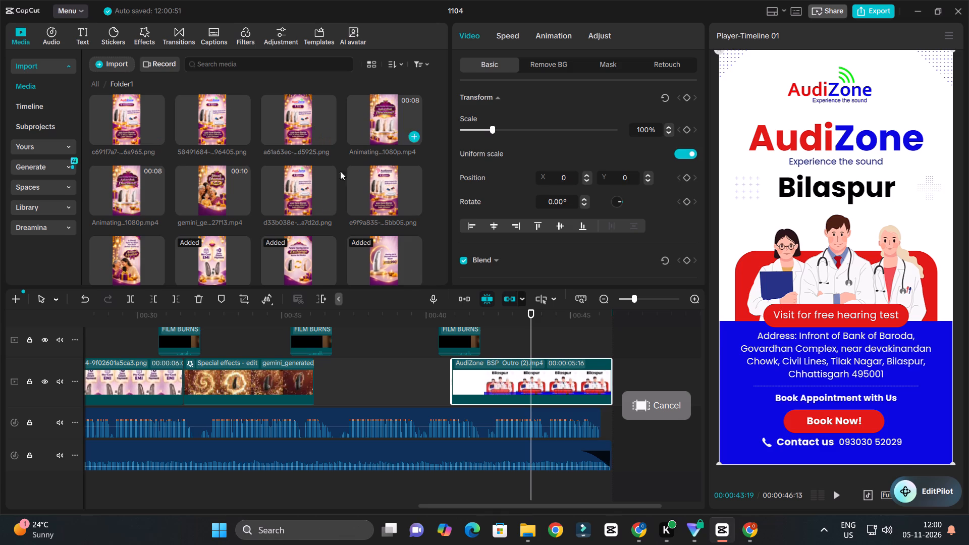
{"action": "double_click", "coordinate": [293, 185]}
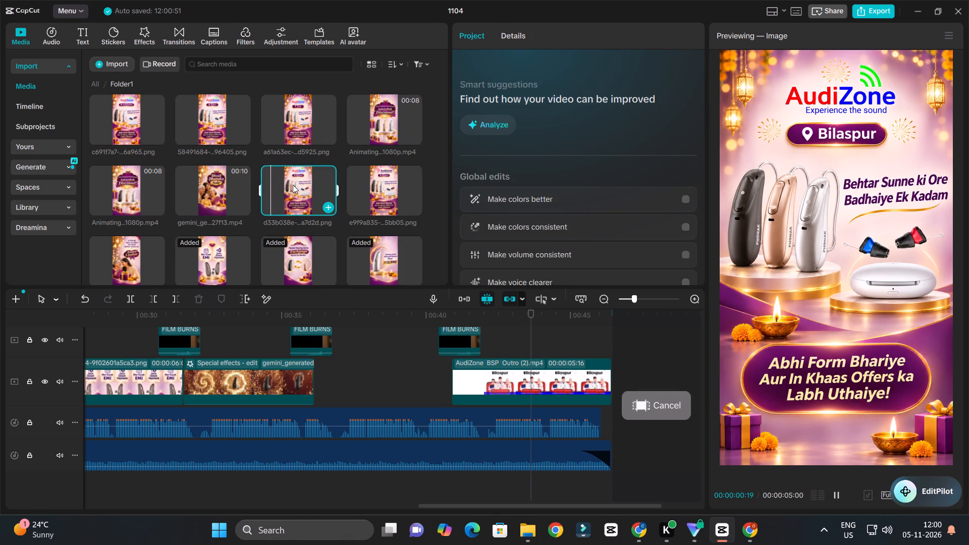
{"action": "left_click_drag", "start_coordinate": [295, 187], "coordinate": [327, 369]}
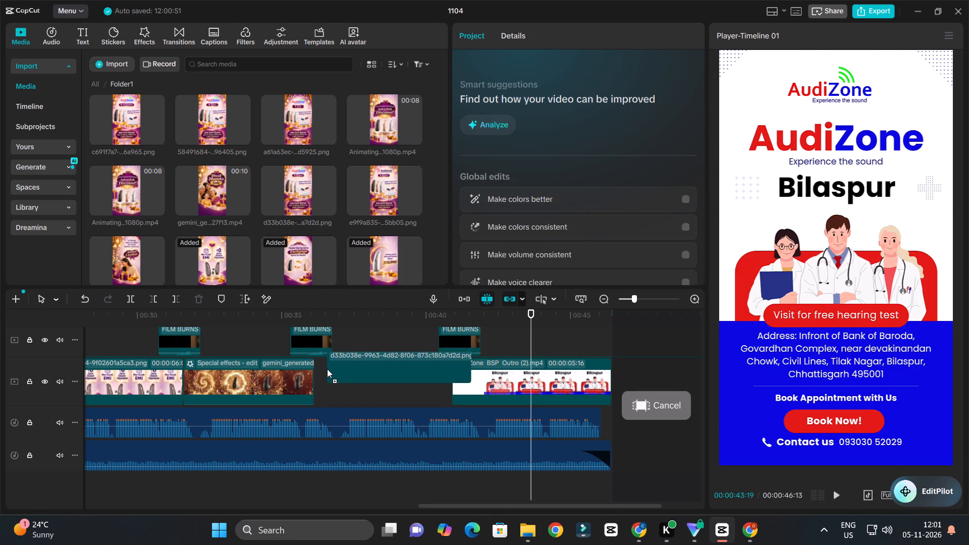
{"action": "left_click_drag", "start_coordinate": [327, 369], "coordinate": [532, 360]}
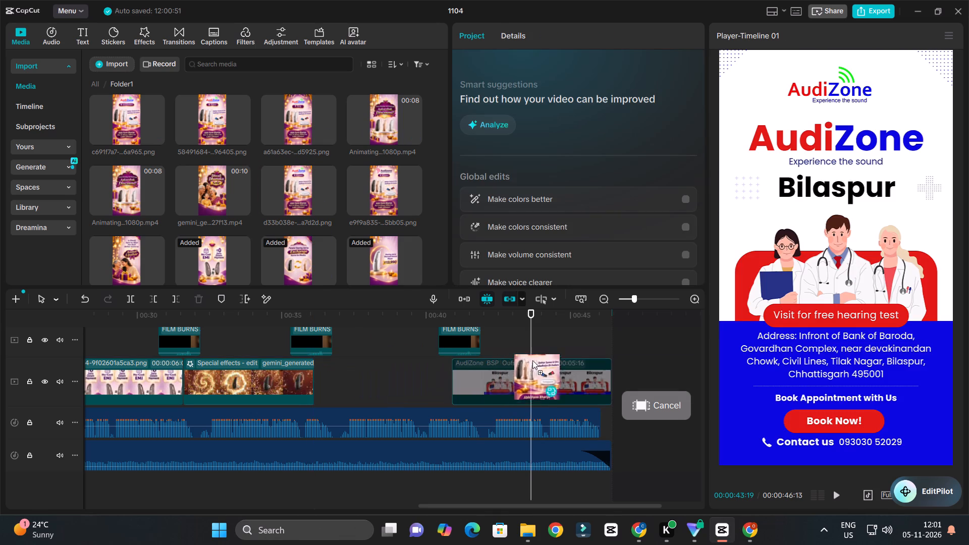
{"action": "left_click_drag", "start_coordinate": [532, 360], "coordinate": [535, 322]}
Shorten the Bilaspur poster, move it onto the main track after the gemini_generated clip, and extend it to fill the gap before the outro.
{"action": "scroll", "coordinate": [497, 371], "scroll_direction": "down", "scroll_amount": 4}
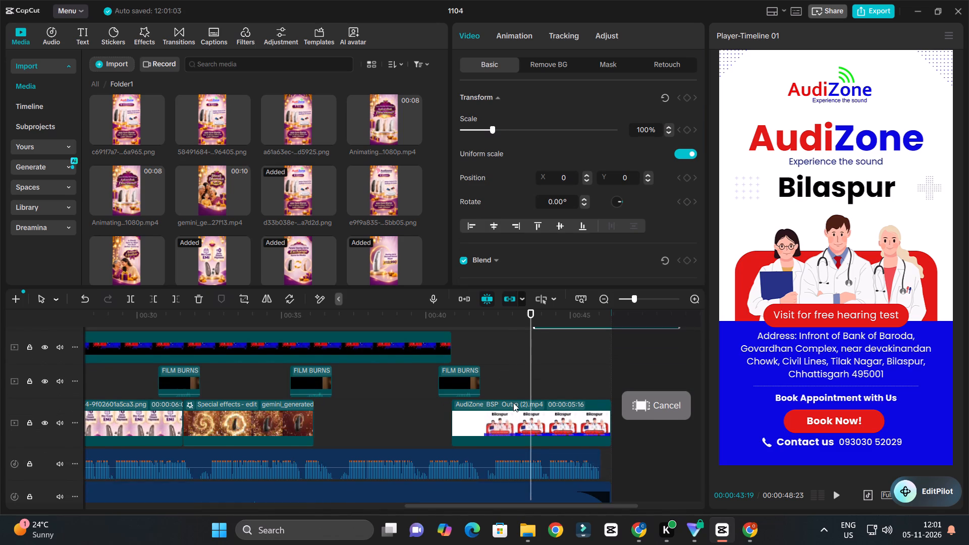
{"action": "scroll", "coordinate": [512, 403], "scroll_direction": "up", "scroll_amount": 3}
{"action": "left_click_drag", "start_coordinate": [681, 357], "coordinate": [552, 361]}
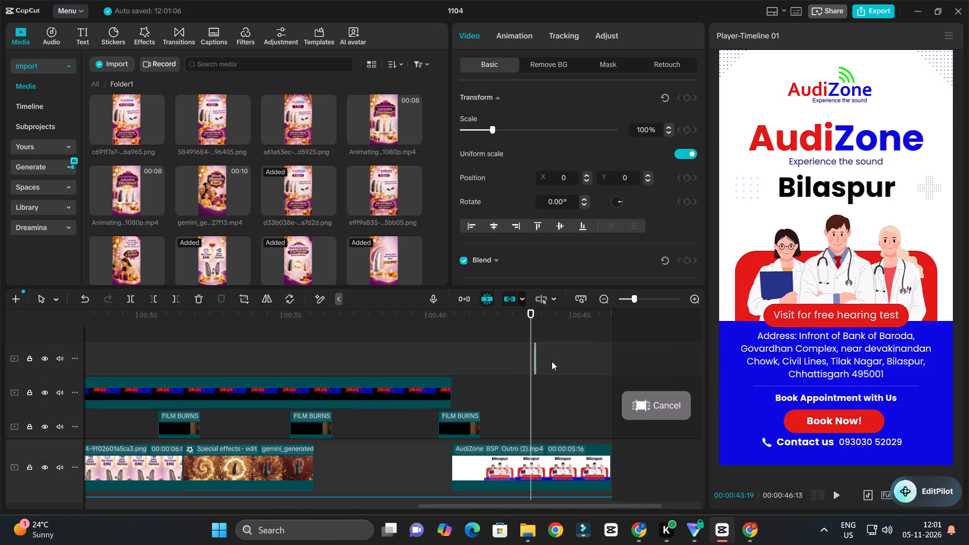
{"action": "left_click_drag", "start_coordinate": [552, 361], "coordinate": [593, 365]}
{"action": "key", "text": "ctrl+z"}
{"action": "left_click_drag", "start_coordinate": [680, 357], "coordinate": [583, 360]}
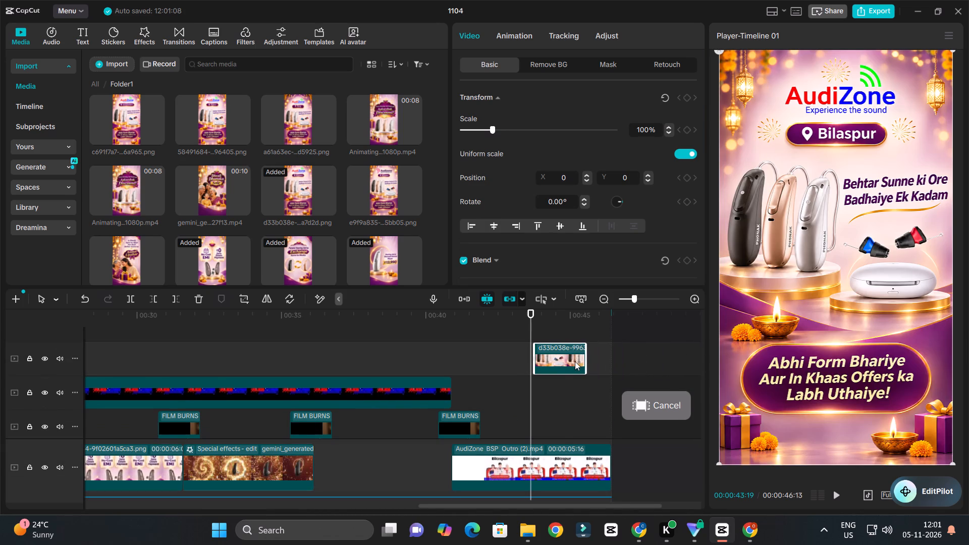
{"action": "left_click_drag", "start_coordinate": [562, 361], "coordinate": [342, 465]}
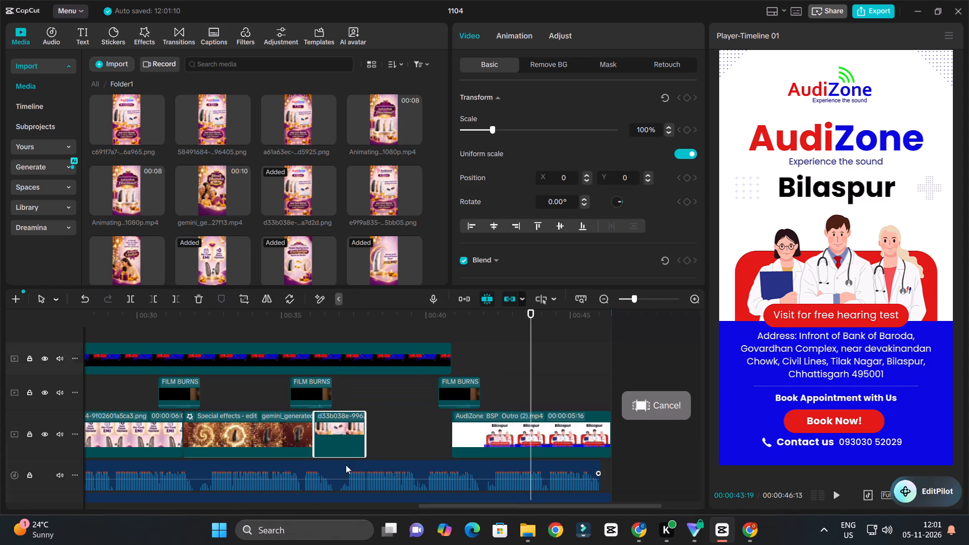
{"action": "left_click_drag", "start_coordinate": [364, 435], "coordinate": [454, 443]}
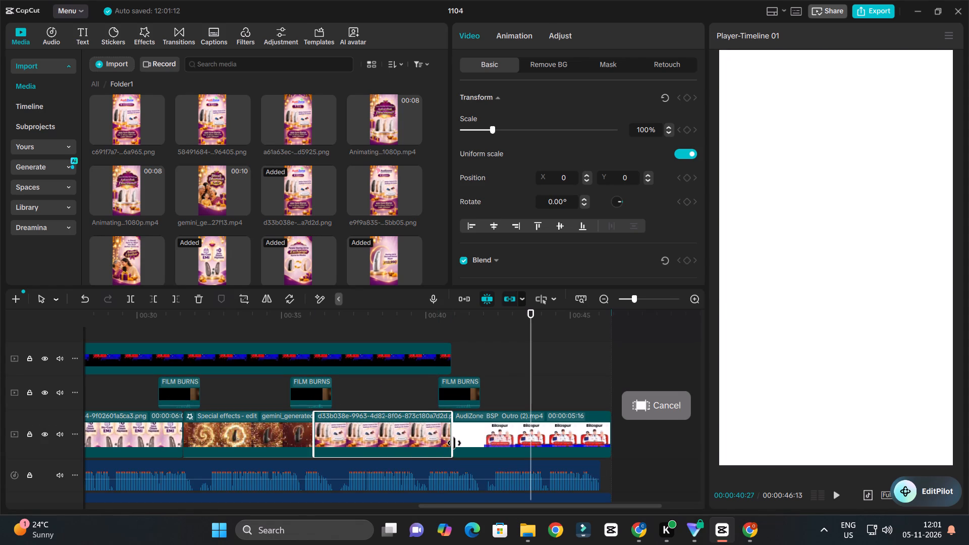
{"action": "left_click_drag", "start_coordinate": [454, 443], "coordinate": [459, 444]}
Shift the poster-to-outro cut later by trimming the outro to 00:00:05:05 at the music's end and extending the poster to meet it.
{"action": "left_click", "coordinate": [494, 433]}
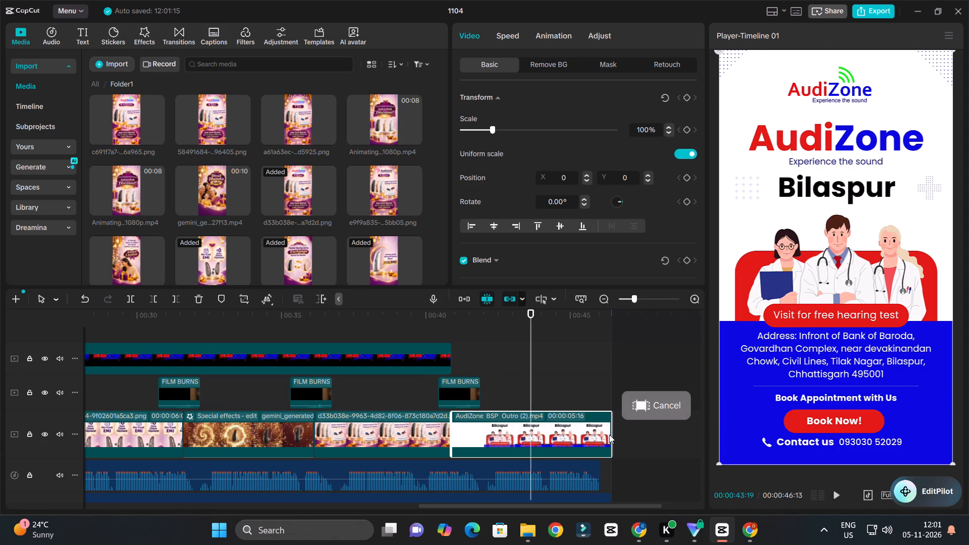
{"action": "left_click_drag", "start_coordinate": [612, 434], "coordinate": [601, 440]}
{"action": "left_click_drag", "start_coordinate": [572, 441], "coordinate": [580, 440]}
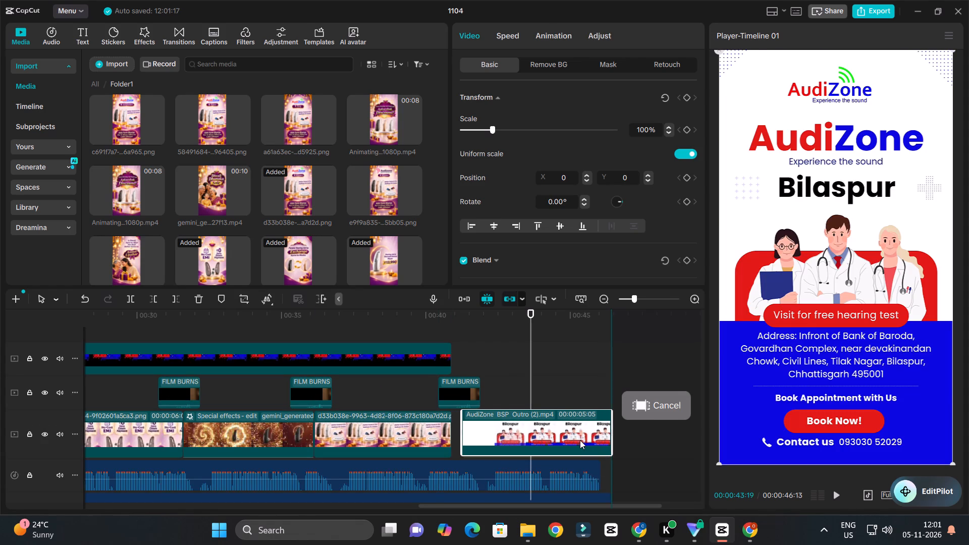
{"action": "left_click_drag", "start_coordinate": [580, 440], "coordinate": [581, 440]}
{"action": "left_click", "coordinate": [427, 428]}
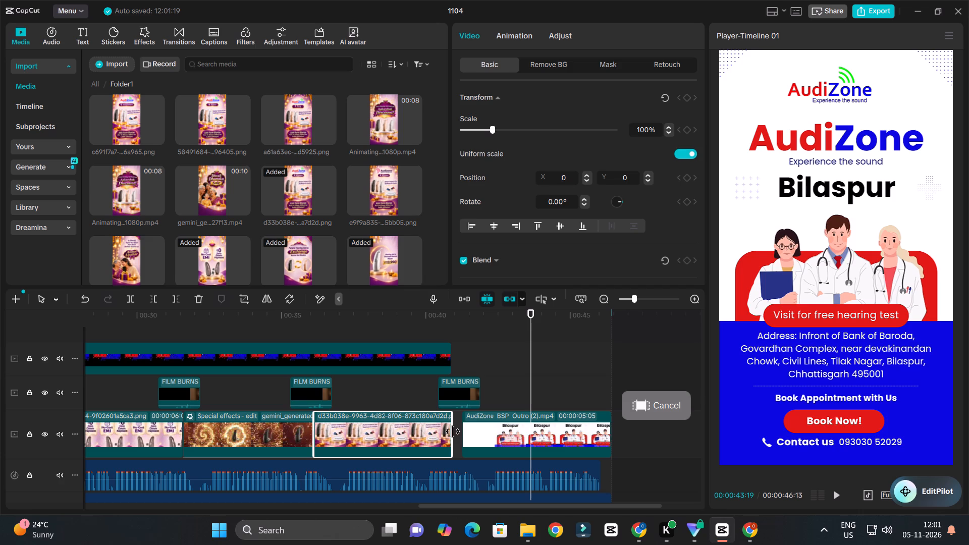
{"action": "left_click_drag", "start_coordinate": [453, 431], "coordinate": [473, 437]}
Play the poster-to-outro cut and shift it later, trimming the outro to 00:00:05:00 and extending the poster to meet it.
{"action": "left_click", "coordinate": [446, 316]}
{"action": "key", "text": "space"}
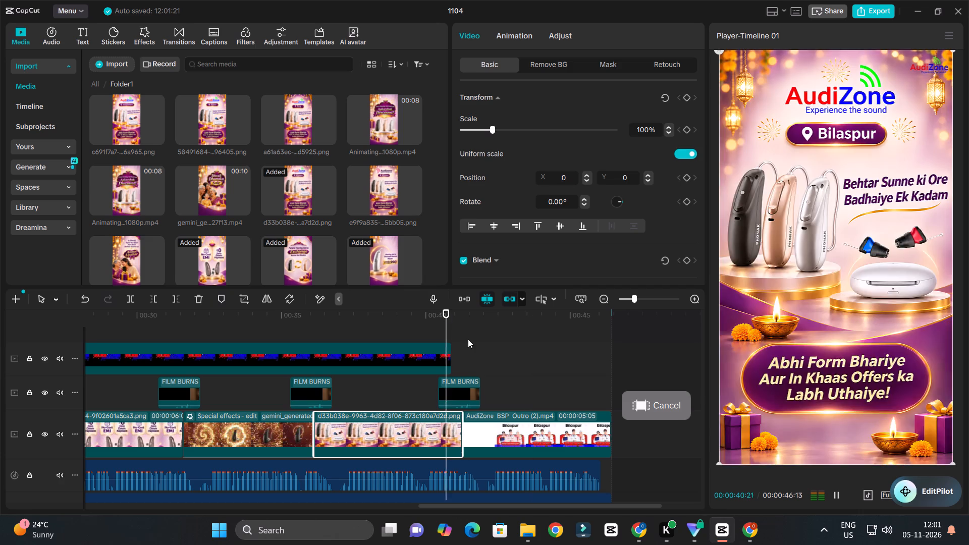
{"action": "scroll", "coordinate": [480, 344], "scroll_direction": "down", "scroll_amount": 5, "text": "ctrl"}
{"action": "scroll", "coordinate": [486, 349], "scroll_direction": "up", "scroll_amount": 5, "text": "ctrl"}
{"action": "scroll", "coordinate": [486, 349], "scroll_direction": "down", "scroll_amount": 5, "text": "ctrl"}
{"action": "scroll", "coordinate": [487, 350], "scroll_direction": "up", "scroll_amount": 10, "text": "ctrl"}
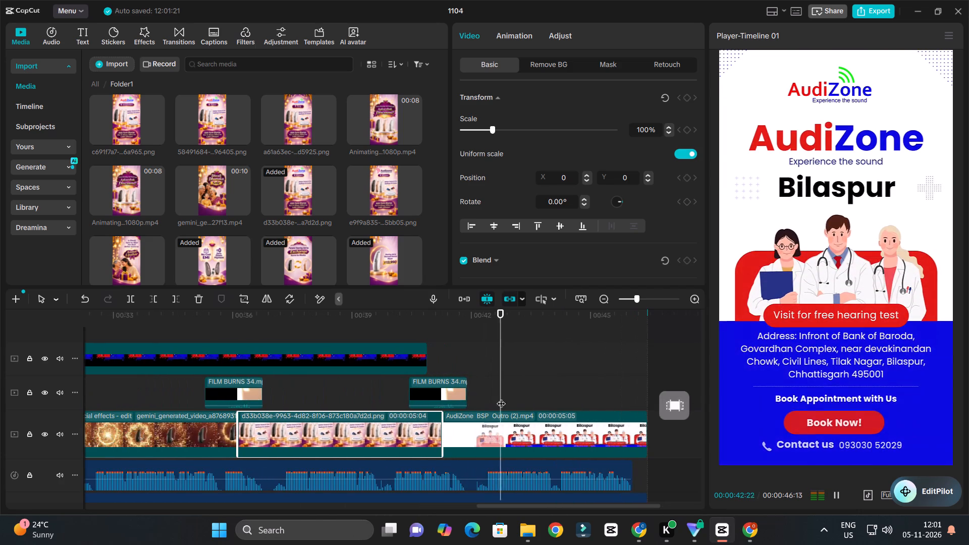
{"action": "key", "text": "space"}
{"action": "left_click", "coordinate": [481, 445]}
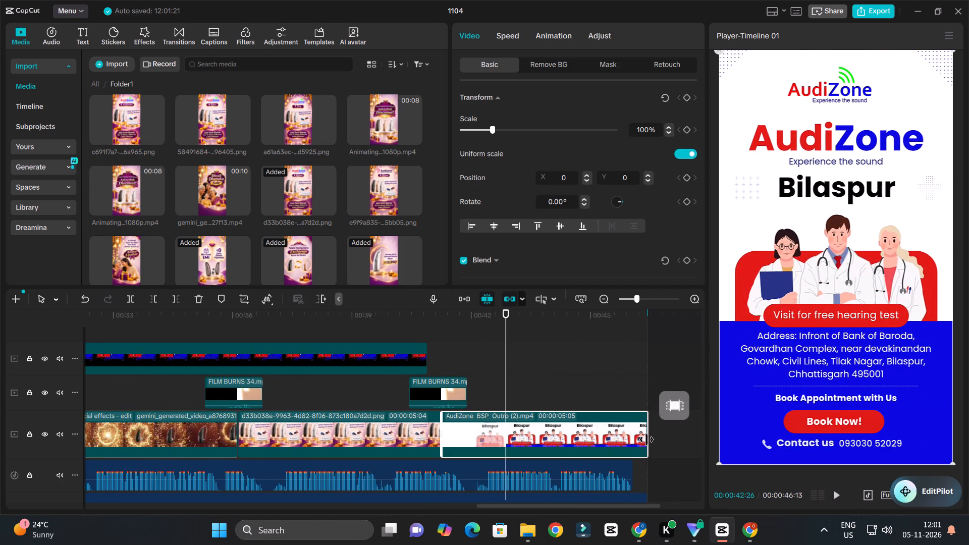
{"action": "left_click_drag", "start_coordinate": [647, 440], "coordinate": [640, 442]}
{"action": "left_click_drag", "start_coordinate": [627, 442], "coordinate": [633, 442]}
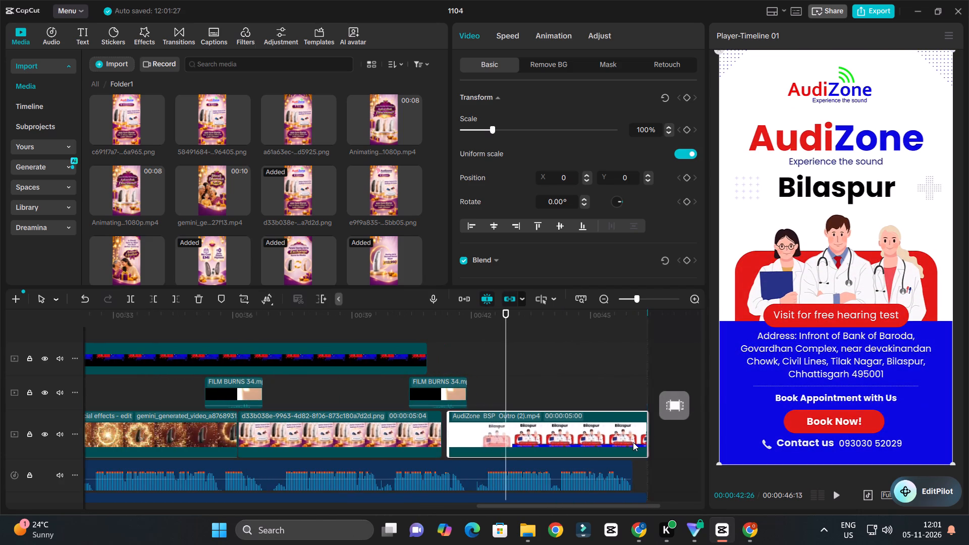
{"action": "left_click", "coordinate": [427, 429]}
{"action": "left_click_drag", "start_coordinate": [445, 431], "coordinate": [449, 433]}
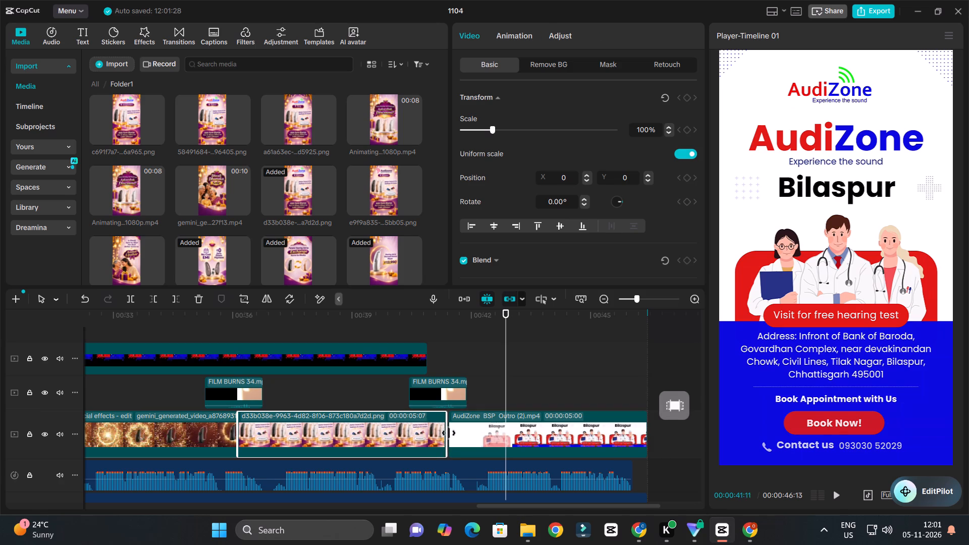
{"action": "left_click_drag", "start_coordinate": [449, 433], "coordinate": [454, 434]}
Replay the cut, trim the Bilaspur poster to 00:00:05:07, and move the outro against the poster's new end.
{"action": "left_click", "coordinate": [424, 323]}
{"action": "key", "text": "space"}
{"action": "scroll", "coordinate": [487, 363], "scroll_direction": "up", "scroll_amount": 5, "text": "ctrl"}
{"action": "scroll", "coordinate": [487, 363], "scroll_direction": "down", "scroll_amount": 5, "text": "ctrl"}
{"action": "scroll", "coordinate": [488, 366], "scroll_direction": "up", "scroll_amount": 14, "text": "ctrl"}
{"action": "key", "text": "space"}
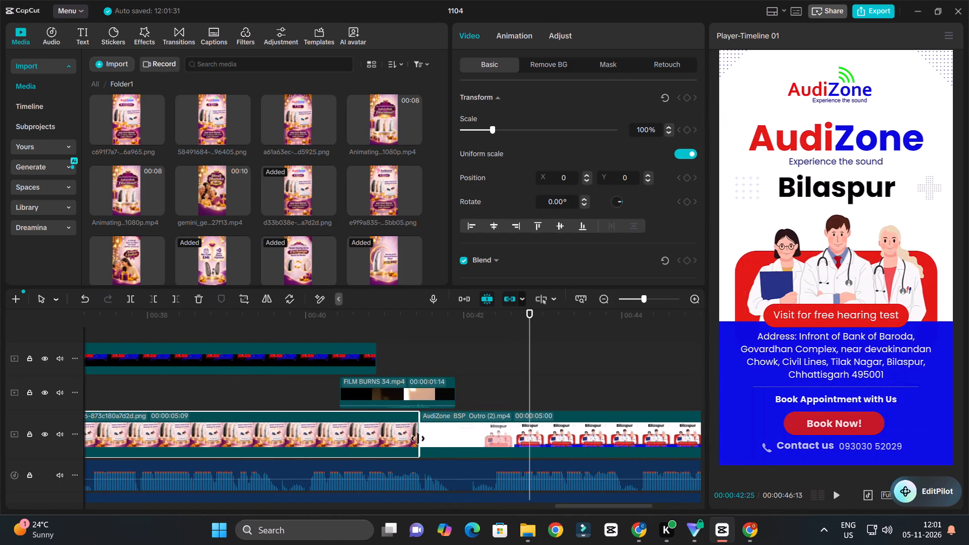
{"action": "left_click_drag", "start_coordinate": [418, 439], "coordinate": [413, 439]}
{"action": "left_click_drag", "start_coordinate": [432, 439], "coordinate": [428, 441]}
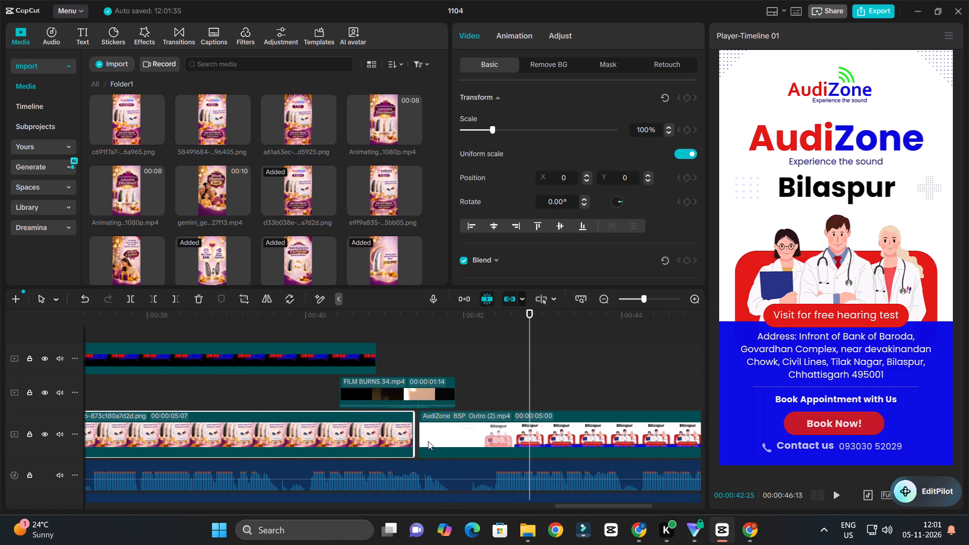
{"action": "left_click_drag", "start_coordinate": [428, 441], "coordinate": [426, 442]}
{"action": "scroll", "coordinate": [433, 430], "scroll_direction": "down", "scroll_amount": 14, "text": "ctrl"}
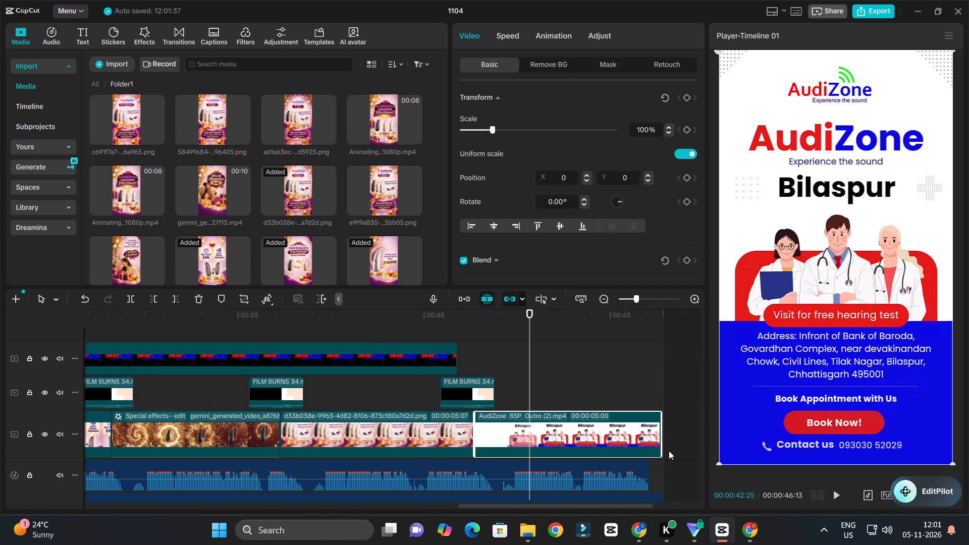
Extend the end of the Bilaspur outro clip to a duration of 00:00:05:02, matching the end of the music.
{"action": "left_click_drag", "start_coordinate": [660, 440], "coordinate": [675, 440]}
{"action": "left_click_drag", "start_coordinate": [678, 442], "coordinate": [671, 445]}
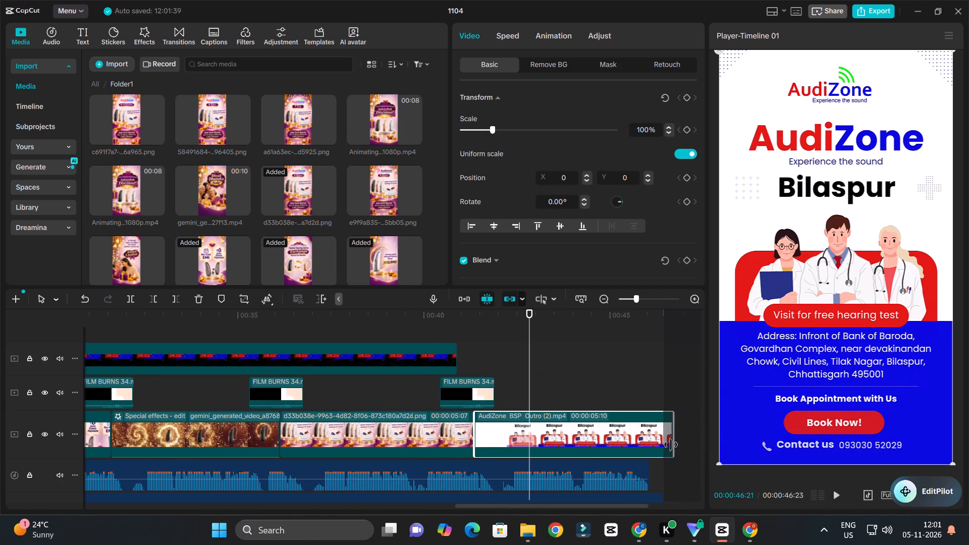
{"action": "left_click_drag", "start_coordinate": [671, 445], "coordinate": [664, 447]}
Play the cut from the Bilaspur poster to the outro twice to check the transition and voice-over timing.
{"action": "left_click", "coordinate": [462, 321]}
{"action": "key", "text": "space"}
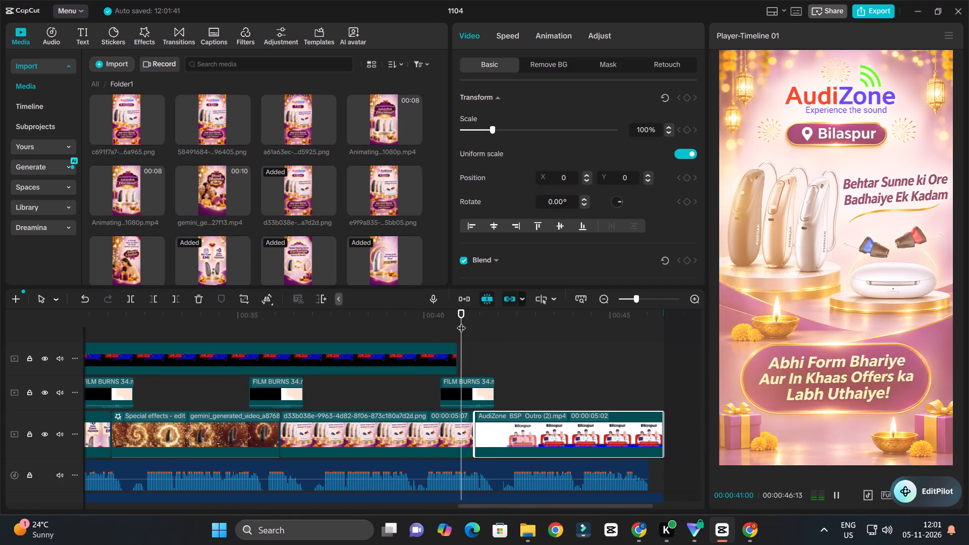
{"action": "scroll", "coordinate": [504, 376], "scroll_direction": "up", "scroll_amount": 9, "text": "ctrl"}
{"action": "key", "text": "space"}
{"action": "left_click", "coordinate": [425, 321]}
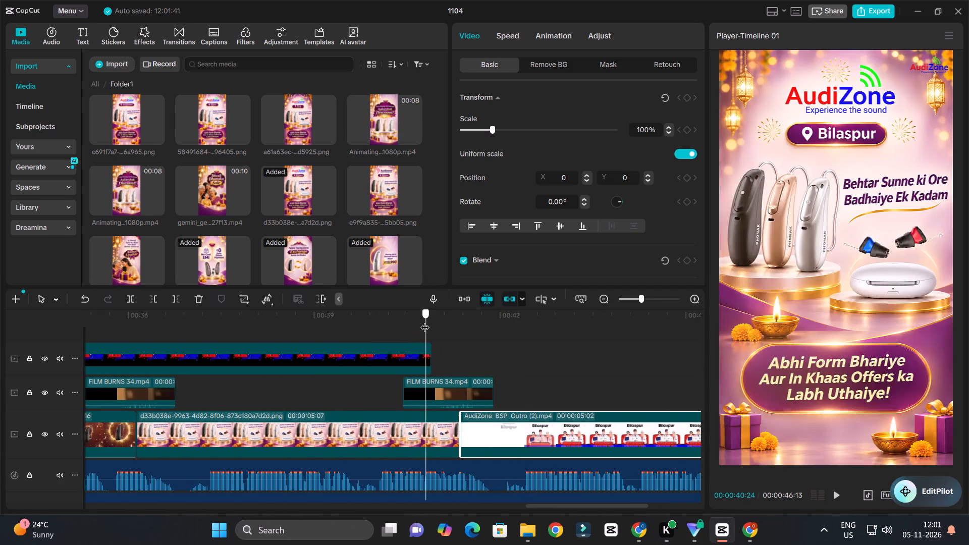
{"action": "key", "text": "space"}
{"action": "scroll", "coordinate": [510, 378], "scroll_direction": "up", "scroll_amount": 8, "text": "ctrl"}
{"action": "scroll", "coordinate": [510, 378], "scroll_direction": "down", "scroll_amount": 7, "text": "ctrl"}
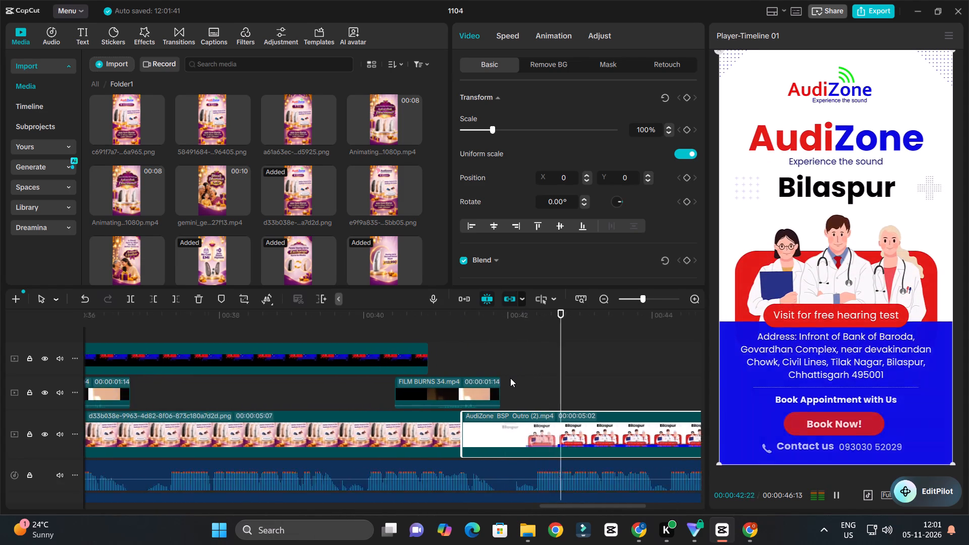
{"action": "scroll", "coordinate": [510, 378], "scroll_direction": "down", "scroll_amount": 20, "text": "ctrl"}
{"action": "scroll", "coordinate": [515, 381], "scroll_direction": "down", "scroll_amount": 2, "text": "ctrl"}
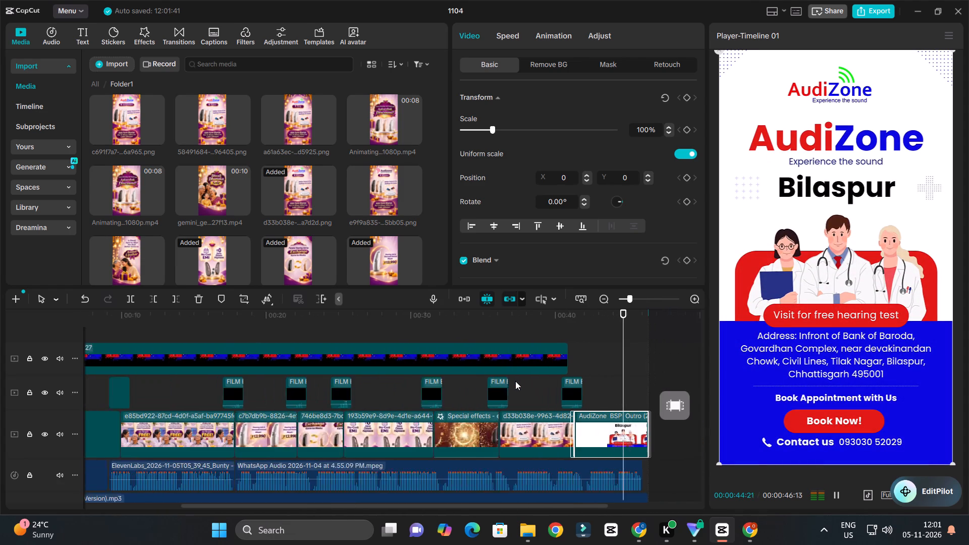
{"action": "scroll", "coordinate": [515, 381], "scroll_direction": "down", "scroll_amount": 2, "text": "ctrl"}
{"action": "key", "text": "space"}
Play the No-Cost EMI section, then the hearing-aid special-effects clip into the Bilaspur poster, to check their flow.
{"action": "left_click", "coordinate": [397, 322]}
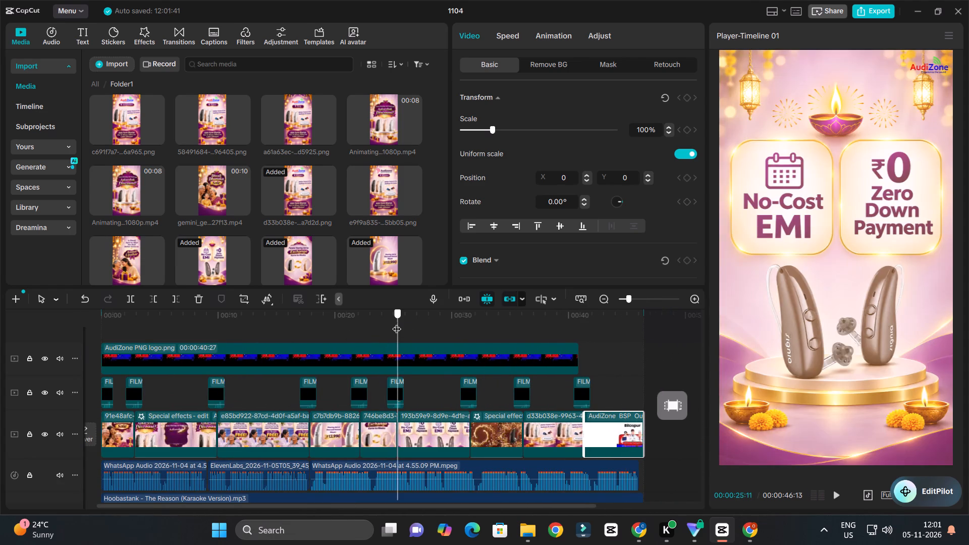
{"action": "key", "text": "space"}
{"action": "scroll", "coordinate": [443, 376], "scroll_direction": "up", "scroll_amount": 5, "text": "ctrl"}
{"action": "key", "text": "space"}
{"action": "key", "text": "space"}
{"action": "scroll", "coordinate": [443, 376], "scroll_direction": "down", "scroll_amount": 6, "text": "ctrl"}
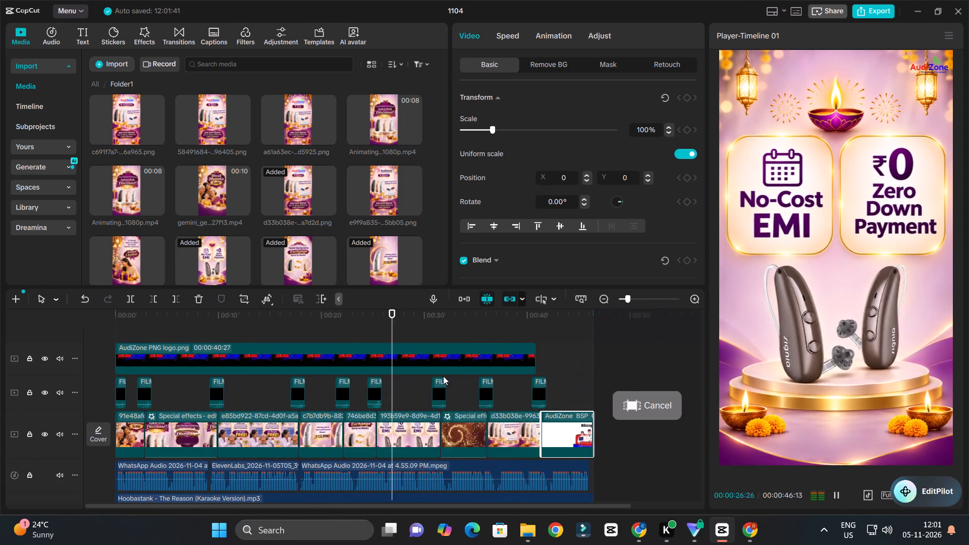
{"action": "scroll", "coordinate": [443, 376], "scroll_direction": "down", "scroll_amount": 4, "text": "ctrl"}
{"action": "scroll", "coordinate": [313, 400], "scroll_direction": "up", "scroll_amount": 9, "text": "ctrl"}
{"action": "scroll", "coordinate": [388, 397], "scroll_direction": "down", "scroll_amount": 4, "text": "ctrl"}
{"action": "scroll", "coordinate": [398, 397], "scroll_direction": "up", "scroll_amount": 2, "text": "ctrl"}
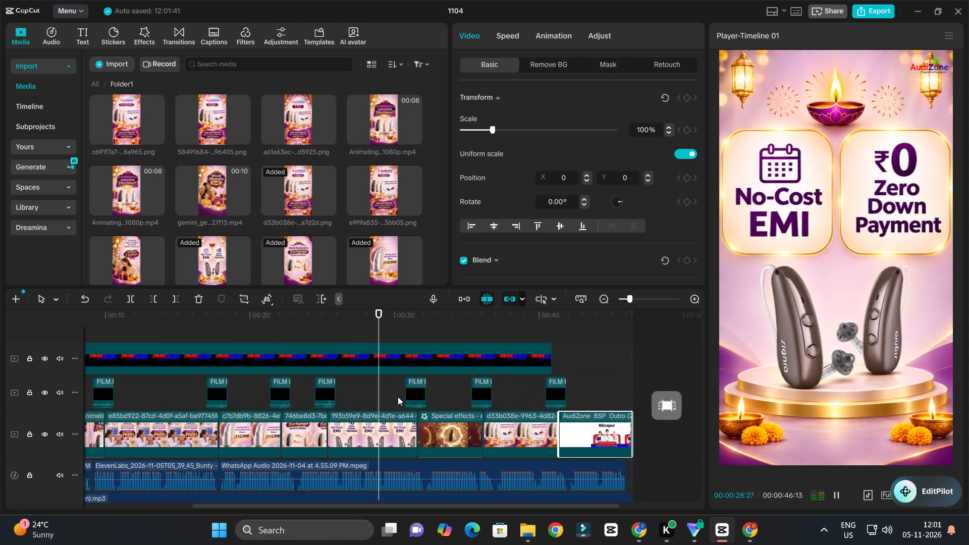
{"action": "scroll", "coordinate": [398, 397], "scroll_direction": "up", "scroll_amount": 2, "text": "ctrl"}
{"action": "scroll", "coordinate": [398, 397], "scroll_direction": "down", "scroll_amount": 3, "text": "ctrl"}
{"action": "key", "text": "space"}
{"action": "left_click", "coordinate": [456, 313]}
{"action": "key", "text": "space"}
{"action": "scroll", "coordinate": [518, 369], "scroll_direction": "up", "scroll_amount": 5, "text": "ctrl"}
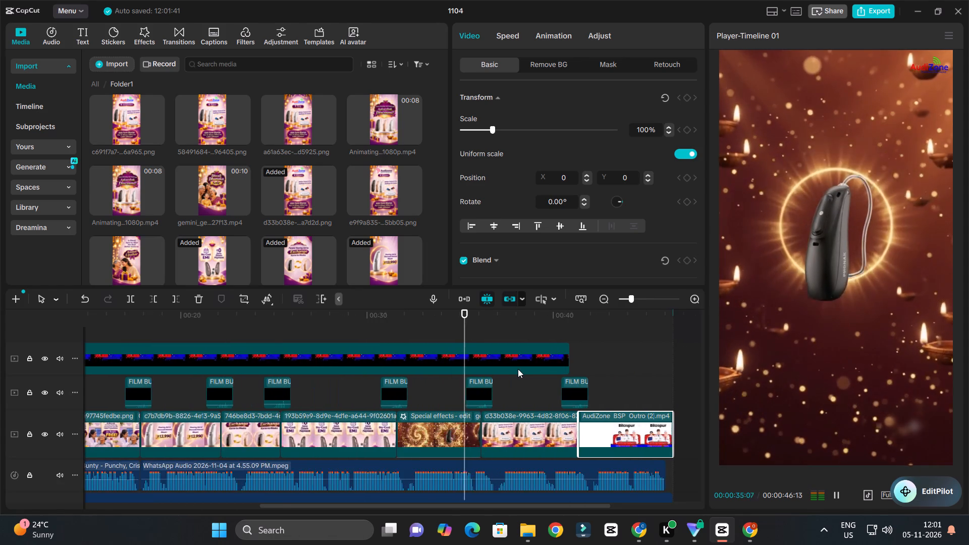
{"action": "scroll", "coordinate": [518, 369], "scroll_direction": "up", "scroll_amount": 3, "text": "ctrl"}
{"action": "scroll", "coordinate": [517, 370], "scroll_direction": "down", "scroll_amount": 4, "text": "ctrl"}
{"action": "scroll", "coordinate": [517, 370], "scroll_direction": "up", "scroll_amount": 4, "text": "ctrl"}
{"action": "scroll", "coordinate": [516, 370], "scroll_direction": "down", "scroll_amount": 3, "text": "ctrl"}
{"action": "scroll", "coordinate": [516, 373], "scroll_direction": "up", "scroll_amount": 4, "text": "ctrl"}
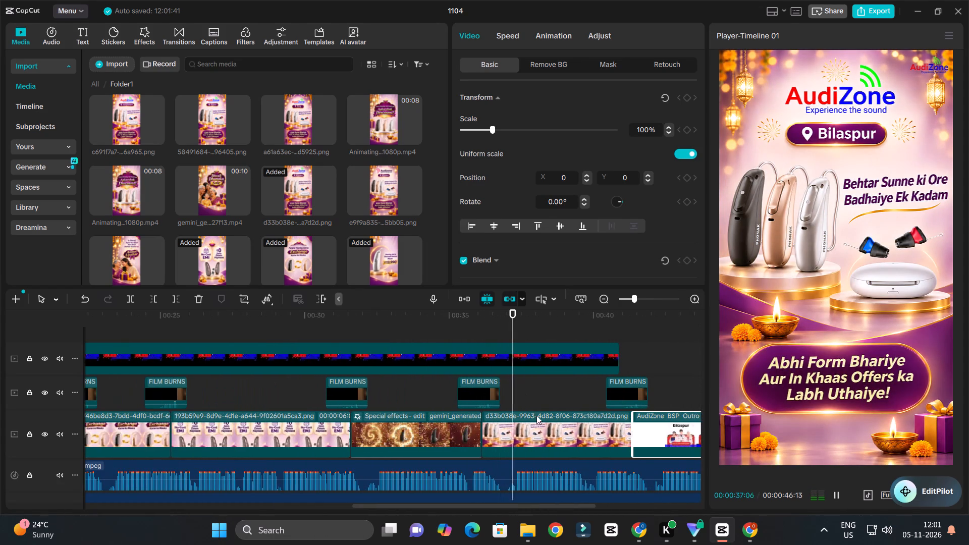
{"action": "key", "text": "space"}
{"action": "key", "text": "space"}
{"action": "key", "text": "space"}
Animate the Bilaspur poster's scale with keyframes of 100% at the clip's start and 110% at its end.
{"action": "left_click", "coordinate": [543, 425]}
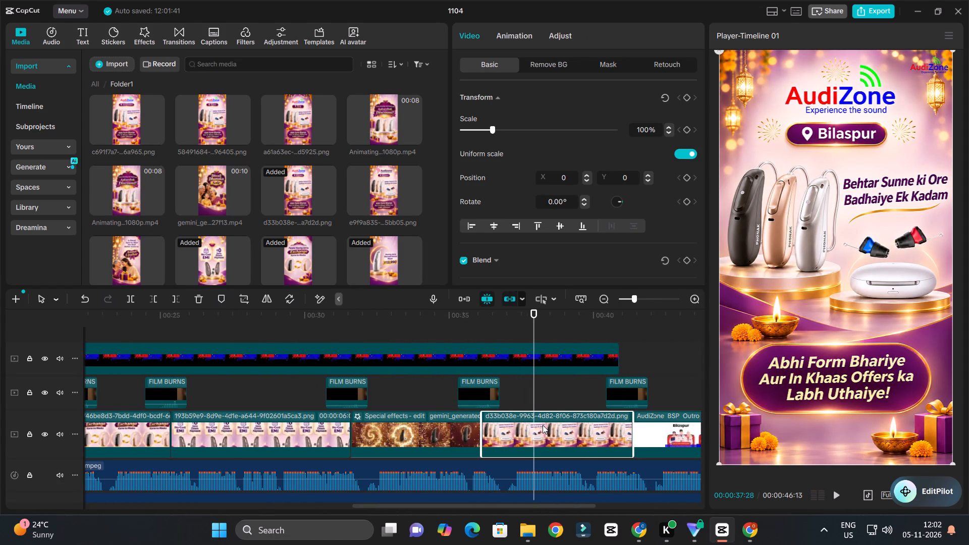
{"action": "key", "text": "Down"}
{"action": "key", "text": "Up"}
{"action": "key", "text": "Up"}
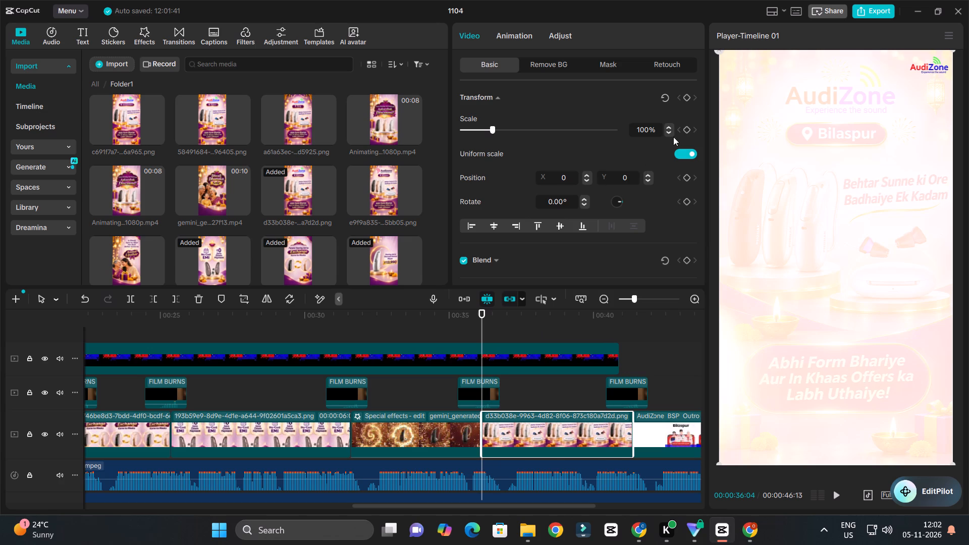
{"action": "left_click", "coordinate": [685, 130]}
{"action": "key", "text": "Down"}
{"action": "key", "text": "Down"}
{"action": "key", "text": "Down"}
{"action": "key", "text": "Down"}
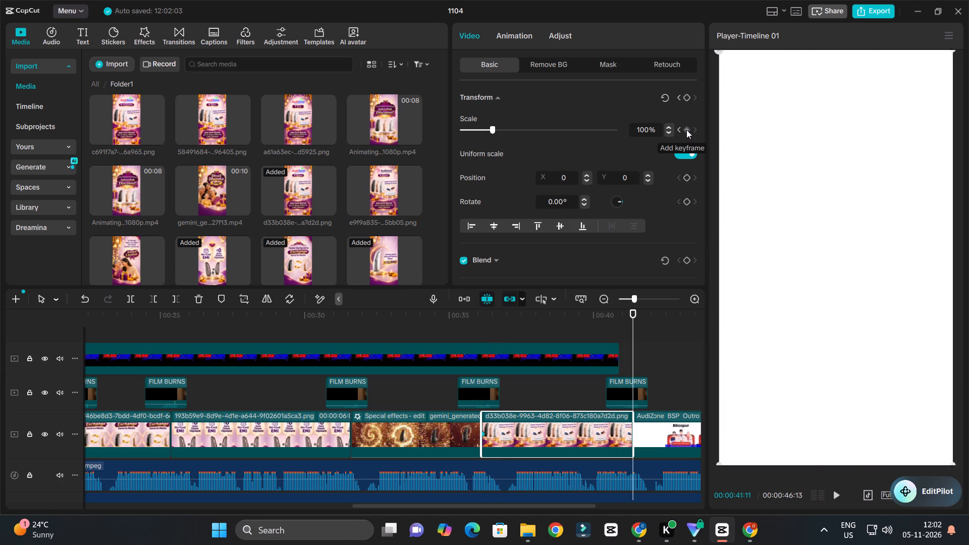
{"action": "left_click_drag", "start_coordinate": [653, 132], "coordinate": [572, 133]}
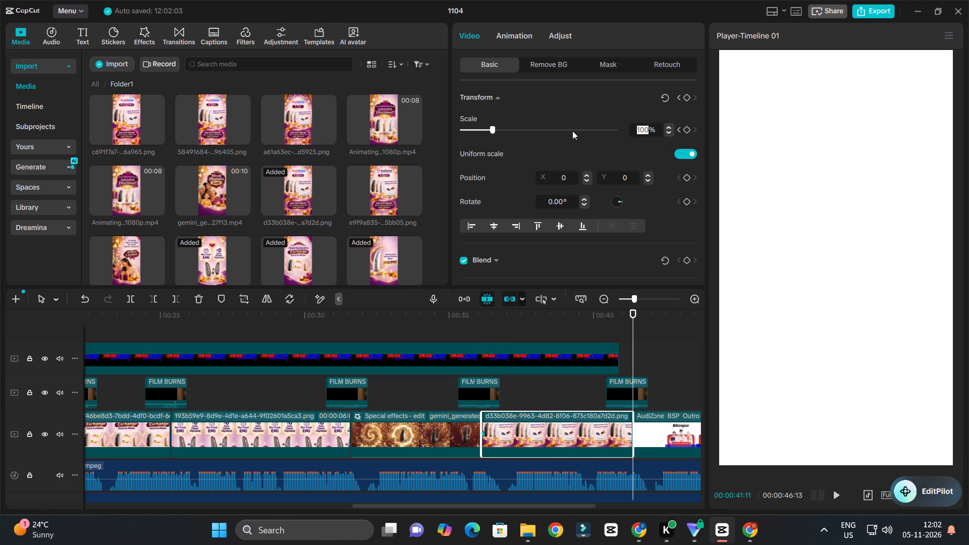
{"action": "type", "text": "110"}
{"action": "key", "text": "Return"}
Preview the poster's zoom and move its end scale keyframe back to the middle of the clip, at 00:00:38:24.
{"action": "left_click_drag", "start_coordinate": [495, 311], "coordinate": [486, 313]}
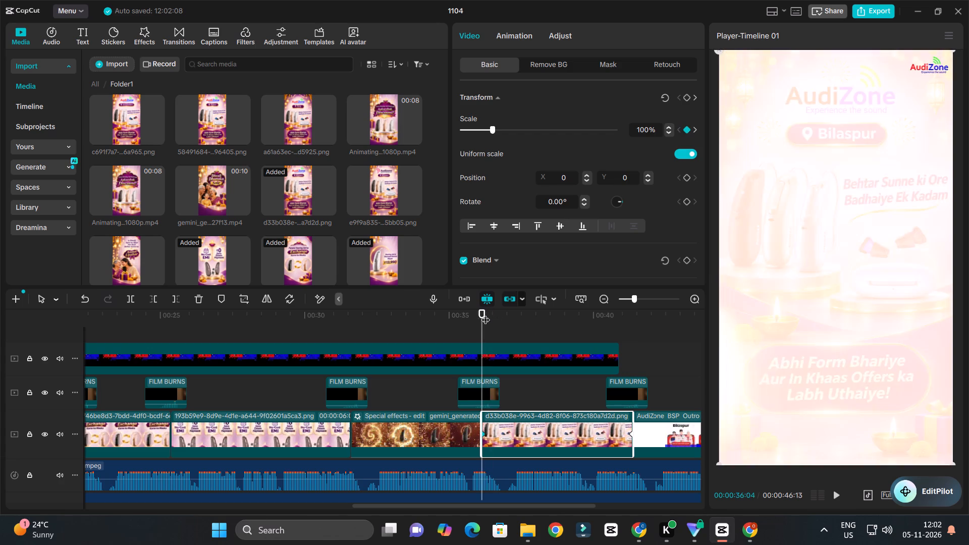
{"action": "key", "text": "space"}
{"action": "scroll", "coordinate": [550, 363], "scroll_direction": "down", "scroll_amount": 4, "text": "ctrl"}
{"action": "scroll", "coordinate": [550, 363], "scroll_direction": "up", "scroll_amount": 4, "text": "ctrl"}
{"action": "scroll", "coordinate": [551, 363], "scroll_direction": "down", "scroll_amount": 4}
{"action": "scroll", "coordinate": [551, 363], "scroll_direction": "up", "scroll_amount": 4, "text": "ctrl"}
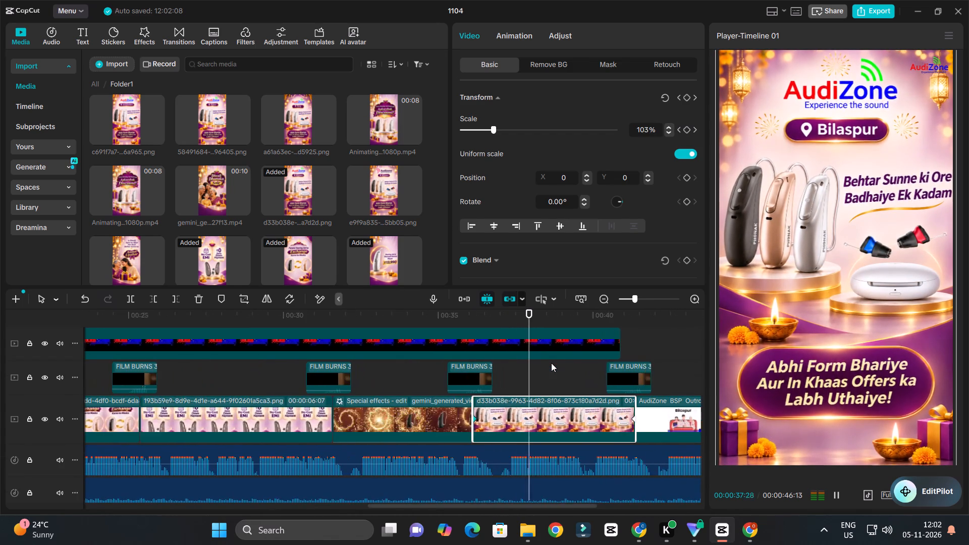
{"action": "scroll", "coordinate": [551, 363], "scroll_direction": "down", "scroll_amount": 4, "text": "ctrl"}
{"action": "key", "text": "space"}
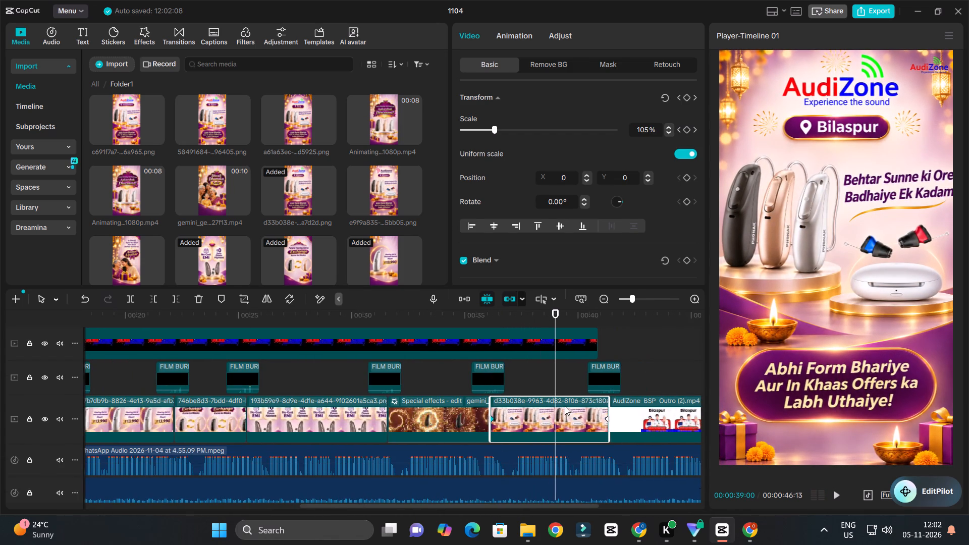
{"action": "left_click_drag", "start_coordinate": [606, 419], "coordinate": [565, 424]}
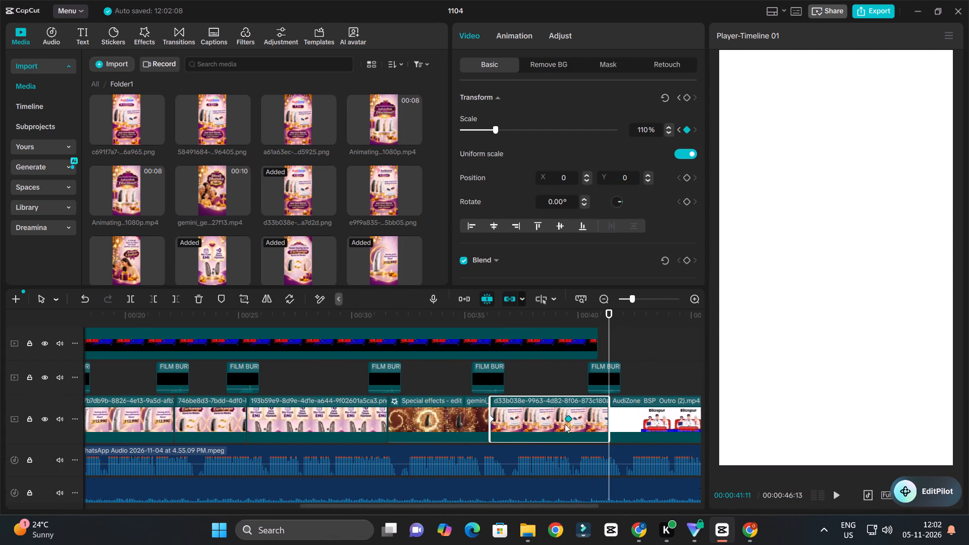
{"action": "left_click_drag", "start_coordinate": [565, 424], "coordinate": [551, 424]}
Set the scale of the poster's middle keyframe at 00:00:38:24 to 105%.
{"action": "left_click_drag", "start_coordinate": [561, 316], "coordinate": [557, 325]}
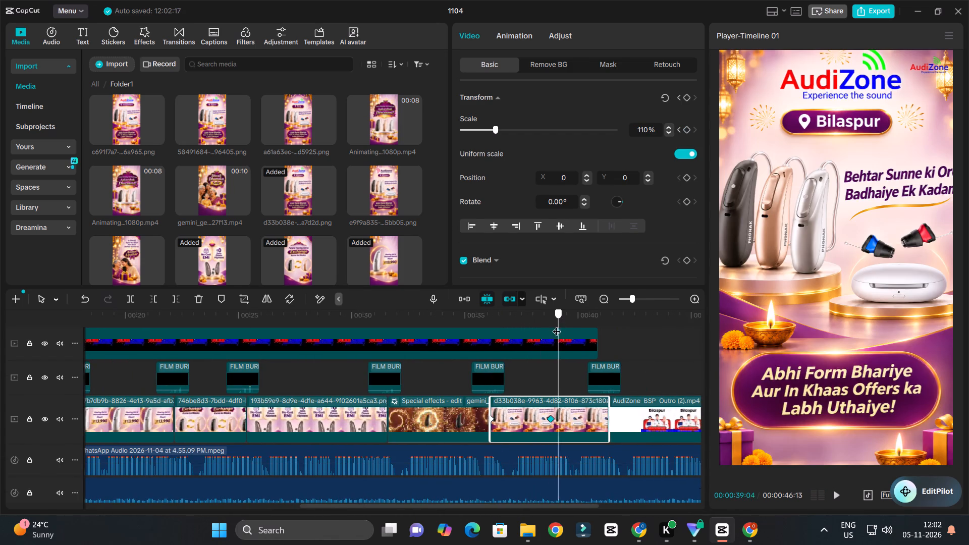
{"action": "left_click_drag", "start_coordinate": [557, 325], "coordinate": [553, 339]}
{"action": "left_click_drag", "start_coordinate": [647, 131], "coordinate": [614, 138]}
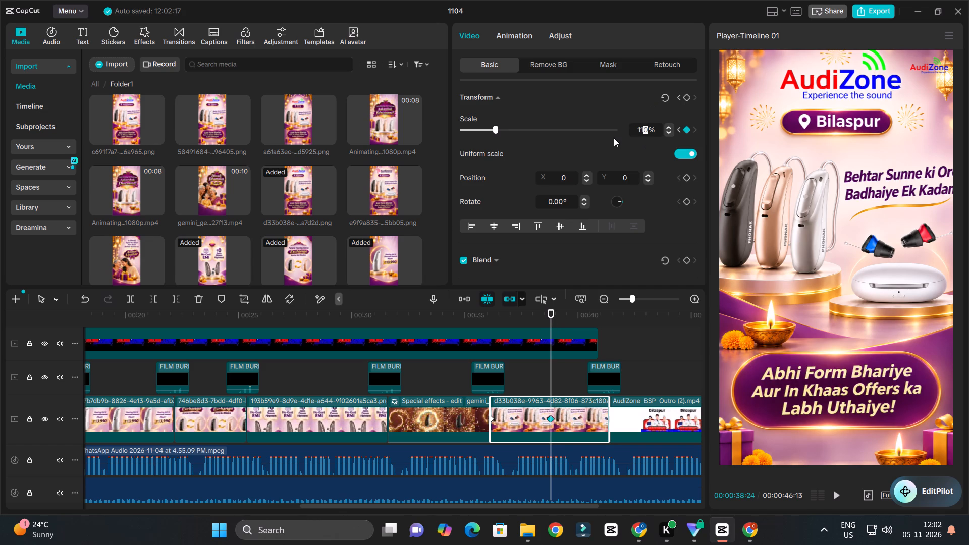
{"action": "left_click_drag", "start_coordinate": [614, 138], "coordinate": [611, 138]}
{"action": "type", "text": "105"}
{"action": "key", "text": "Return"}
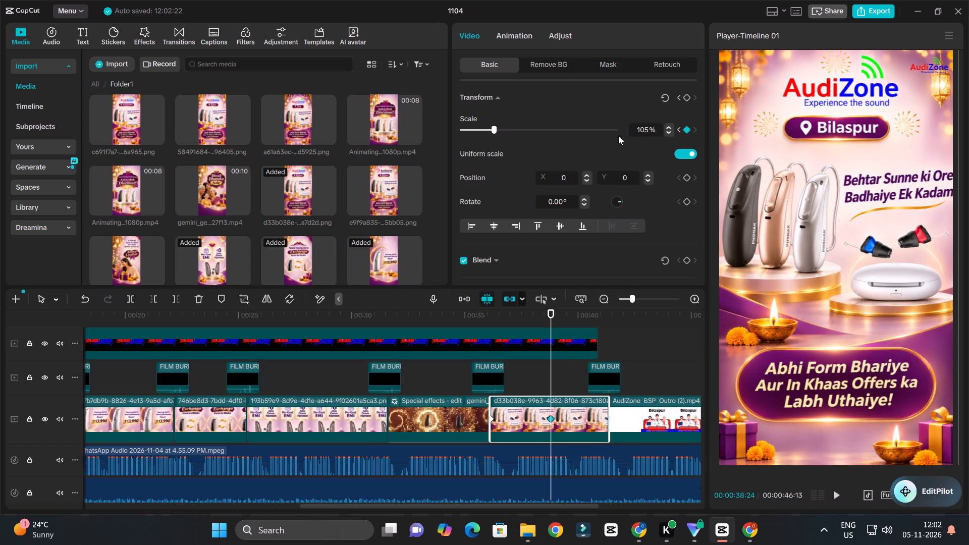
Add a scale keyframe of 100% at the end of the Bilaspur poster, at 00:00:41:11.
{"action": "left_click_drag", "start_coordinate": [578, 319], "coordinate": [617, 338]}
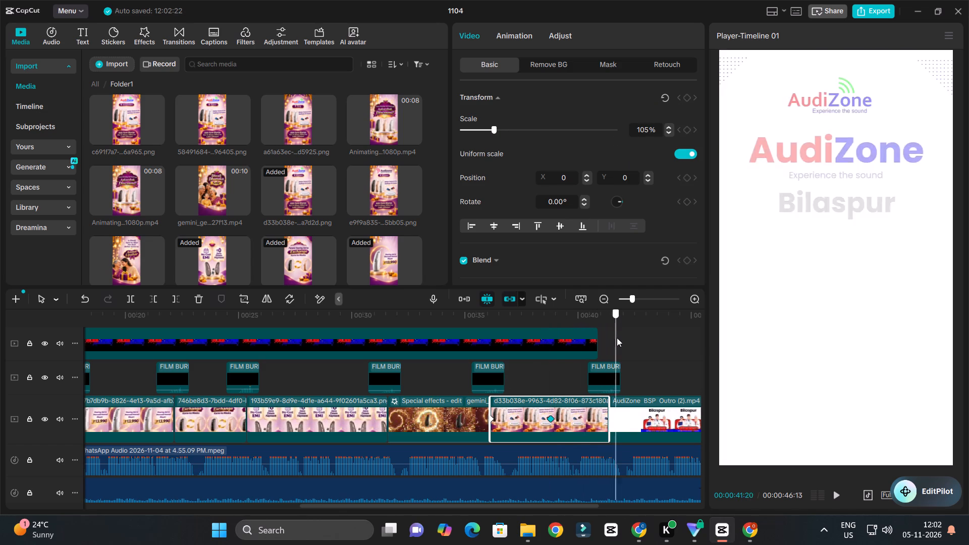
{"action": "left_click_drag", "start_coordinate": [617, 338], "coordinate": [607, 345]}
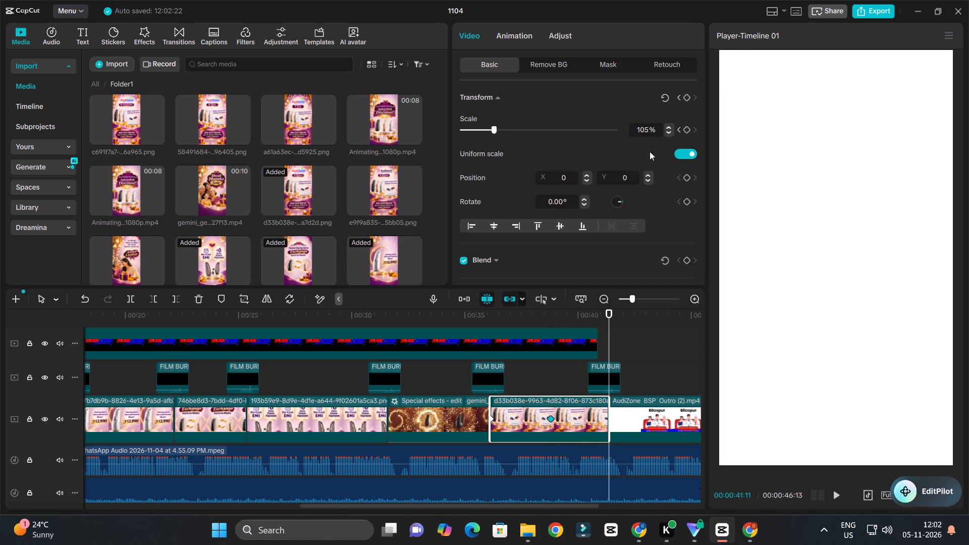
{"action": "left_click_drag", "start_coordinate": [649, 130], "coordinate": [608, 130]}
{"action": "type", "text": "100"}
{"action": "key", "text": "Return"}
Play from the poster's middle keyframe into the outro to check the zoom-out.
{"action": "left_click", "coordinate": [556, 320]}
{"action": "key", "text": "space"}
{"action": "scroll", "coordinate": [589, 349], "scroll_direction": "down", "scroll_amount": 5, "text": "ctrl"}
{"action": "scroll", "coordinate": [605, 357], "scroll_direction": "up", "scroll_amount": 4, "text": "ctrl"}
{"action": "scroll", "coordinate": [605, 357], "scroll_direction": "down", "scroll_amount": 2, "text": "ctrl"}
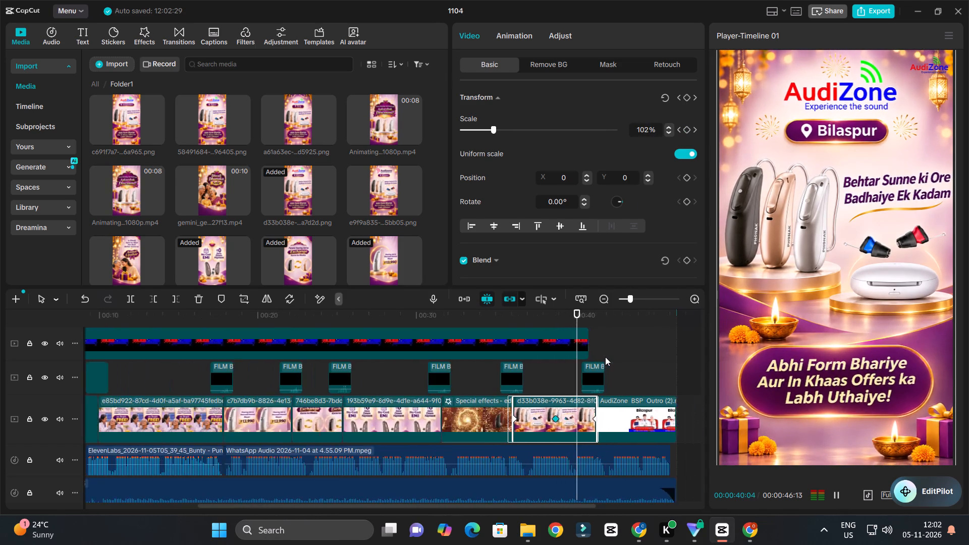
{"action": "scroll", "coordinate": [605, 357], "scroll_direction": "down", "scroll_amount": 7, "text": "ctrl"}
{"action": "scroll", "coordinate": [478, 402], "scroll_direction": "up", "scroll_amount": 13, "text": "ctrl"}
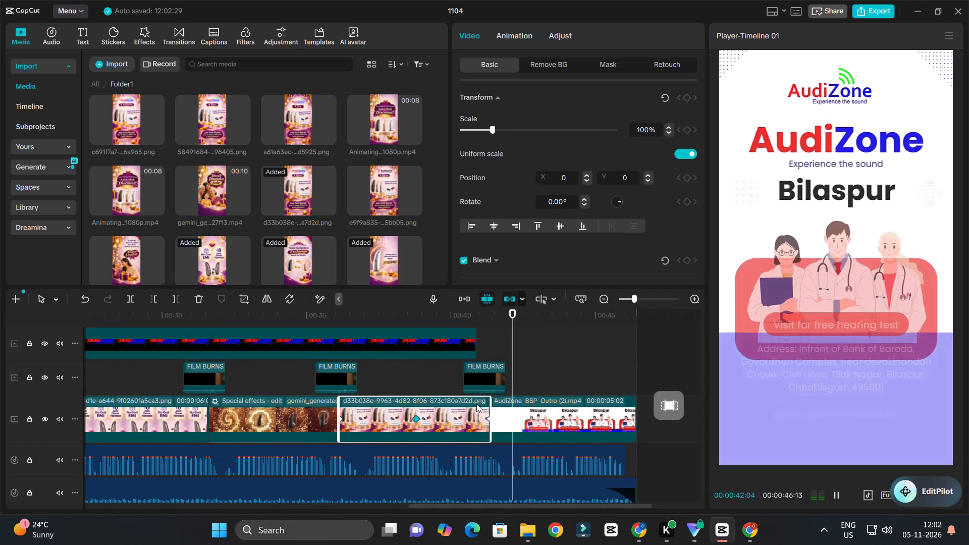
{"action": "scroll", "coordinate": [449, 408], "scroll_direction": "up", "scroll_amount": 13, "text": "ctrl"}
{"action": "key", "text": "space"}
Replay the poster-to-outro cut and shift the last FILM BURNS 34.mp4 overlay slightly later, closer to centred on the cut.
{"action": "left_click_drag", "start_coordinate": [453, 318], "coordinate": [461, 338]}
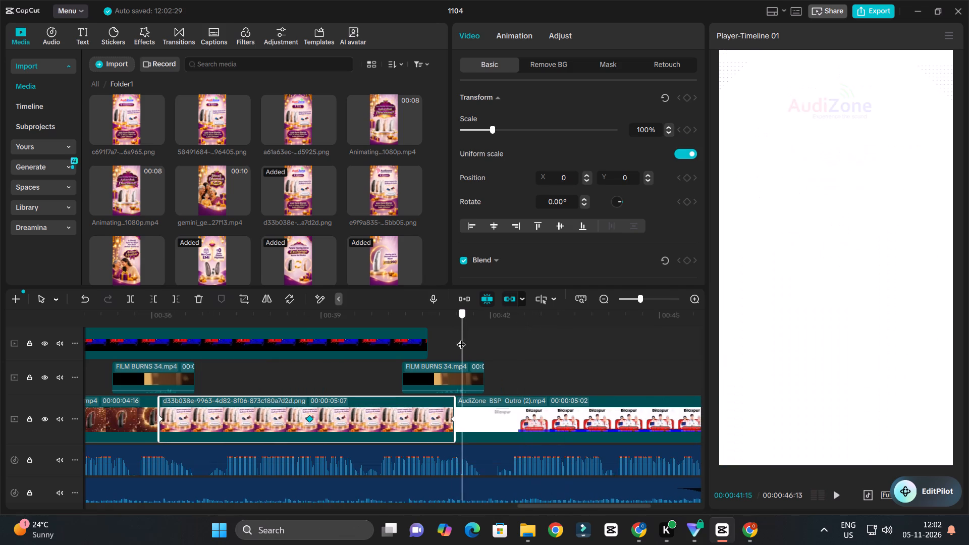
{"action": "left_click_drag", "start_coordinate": [461, 338], "coordinate": [417, 374]}
{"action": "key", "text": "space"}
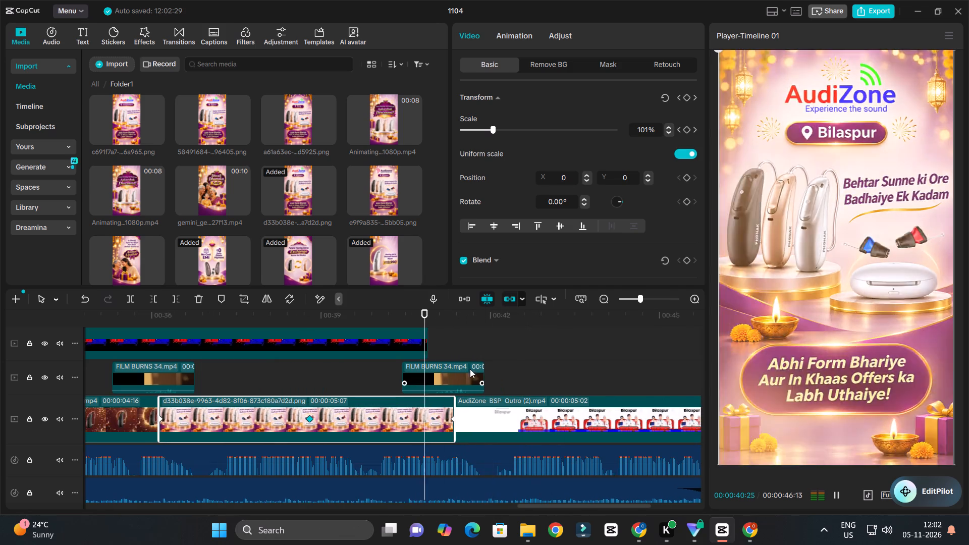
{"action": "scroll", "coordinate": [488, 369], "scroll_direction": "up", "scroll_amount": 5, "text": "ctrl"}
{"action": "scroll", "coordinate": [489, 369], "scroll_direction": "down", "scroll_amount": 3, "text": "ctrl"}
{"action": "scroll", "coordinate": [478, 379], "scroll_direction": "up", "scroll_amount": 9, "text": "ctrl"}
{"action": "key", "text": "space"}
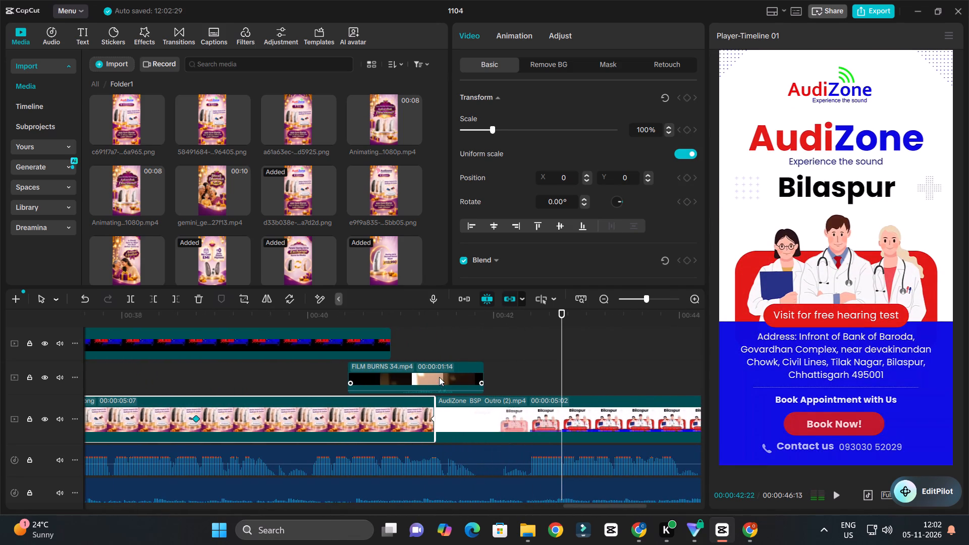
{"action": "left_click_drag", "start_coordinate": [439, 377], "coordinate": [447, 379]}
Play the video from just before the outro through to its end to check the film-burn transition and ending.
{"action": "left_click", "coordinate": [410, 320]}
{"action": "key", "text": "space"}
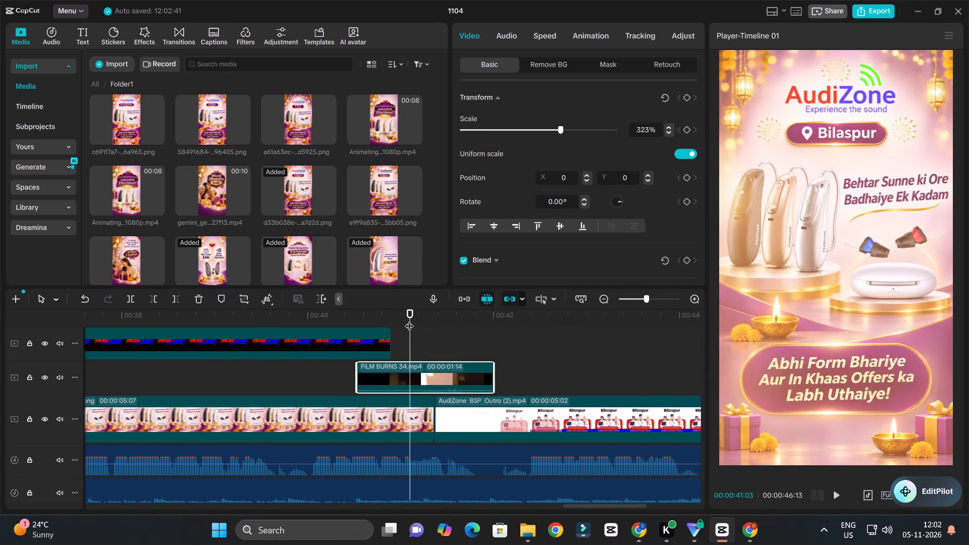
{"action": "scroll", "coordinate": [445, 333], "scroll_direction": "down", "scroll_amount": 4, "text": "ctrl"}
{"action": "scroll", "coordinate": [470, 344], "scroll_direction": "up", "scroll_amount": 4, "text": "ctrl"}
{"action": "scroll", "coordinate": [471, 345], "scroll_direction": "down", "scroll_amount": 14, "text": "ctrl"}
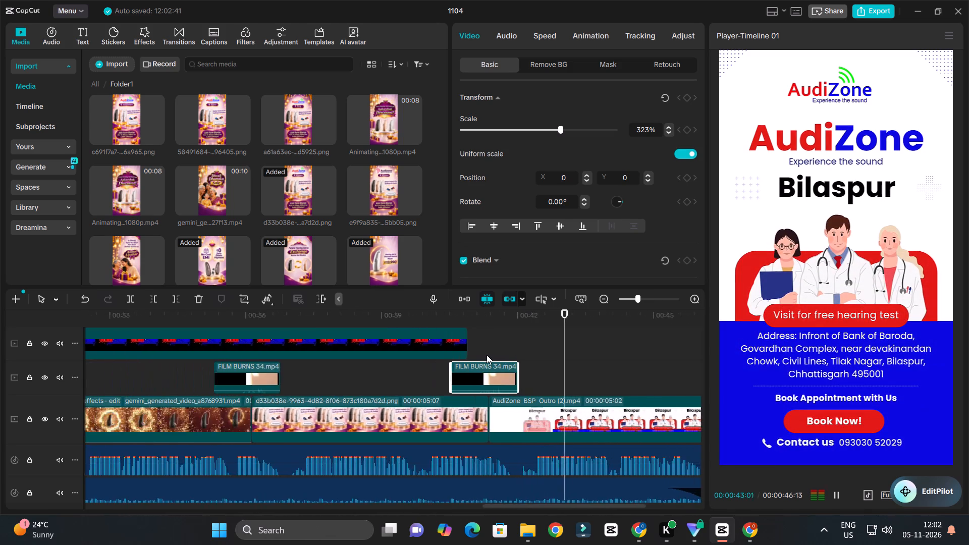
{"action": "scroll", "coordinate": [487, 355], "scroll_direction": "down", "scroll_amount": 15, "text": "ctrl"}
{"action": "scroll", "coordinate": [596, 365], "scroll_direction": "up", "scroll_amount": 4, "text": "ctrl"}
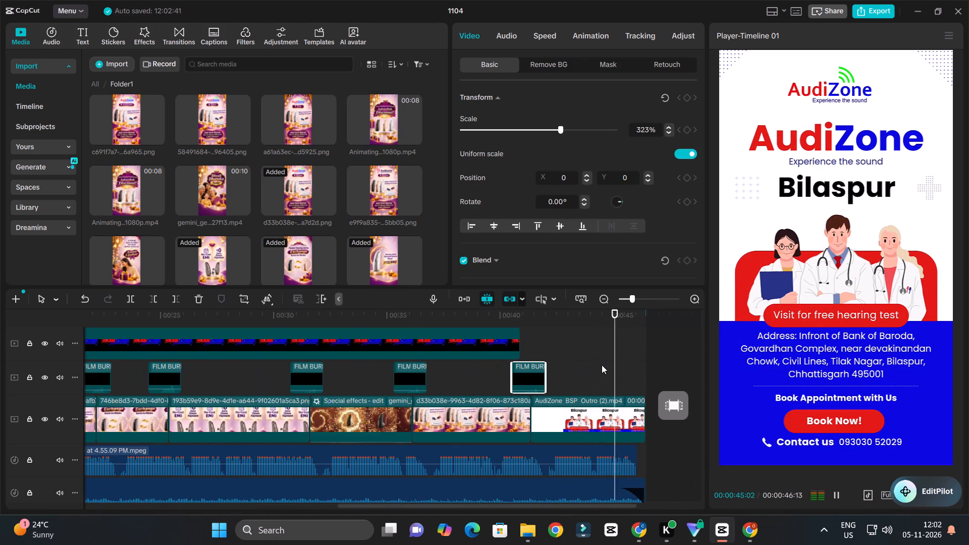
{"action": "scroll", "coordinate": [602, 365], "scroll_direction": "down", "scroll_amount": 3, "text": "ctrl"}
{"action": "scroll", "coordinate": [604, 365], "scroll_direction": "up", "scroll_amount": 3, "text": "ctrl"}
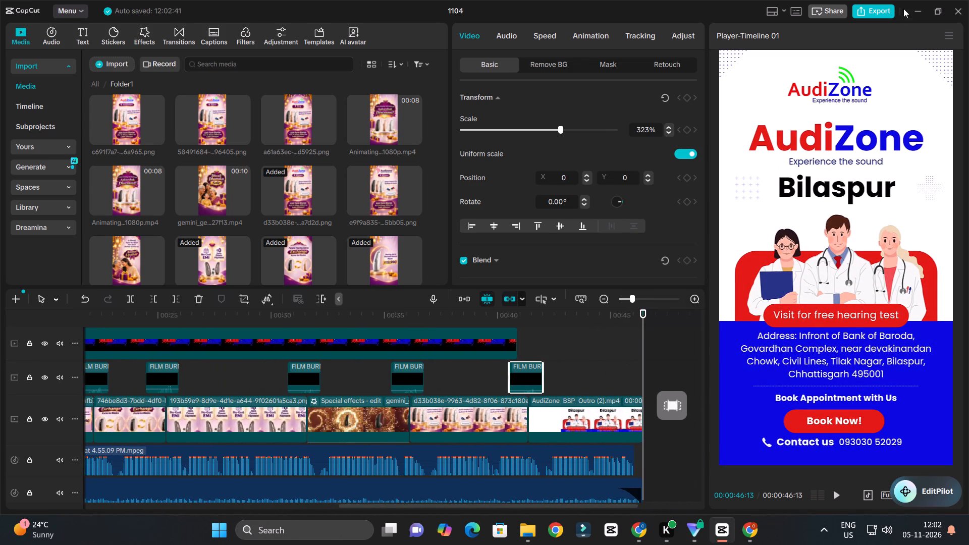
Export the video under the name AUDIZONE DIWALI BILASPUR F Z (5-11-26) at 1080P, H.264, mp4, 30fps.
{"action": "left_click", "coordinate": [883, 9]}
{"action": "left_click_drag", "start_coordinate": [598, 116], "coordinate": [462, 116]}
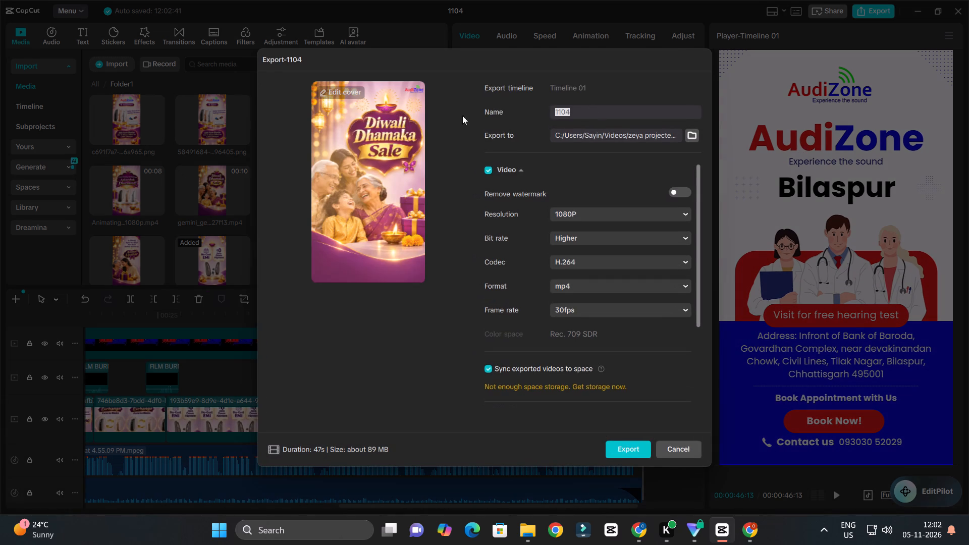
{"action": "left_click_drag", "start_coordinate": [462, 116], "coordinate": [429, 116]}
{"action": "key", "text": "ctrl+v"}
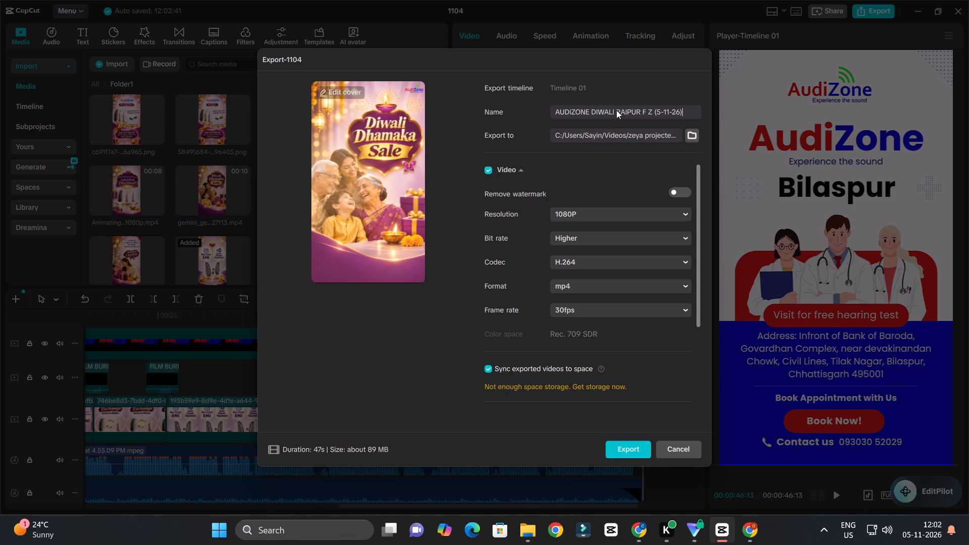
{"action": "left_click_drag", "start_coordinate": [615, 110], "coordinate": [640, 115]}
{"action": "type", "text": "BILA"}
{"action": "type", "text": "SPUR"}
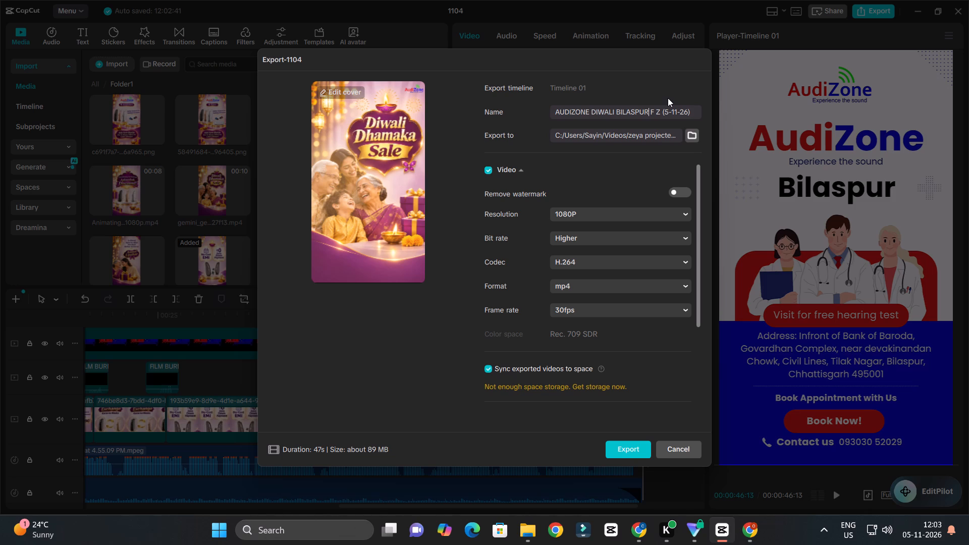
{"action": "left_click", "coordinate": [631, 451]}
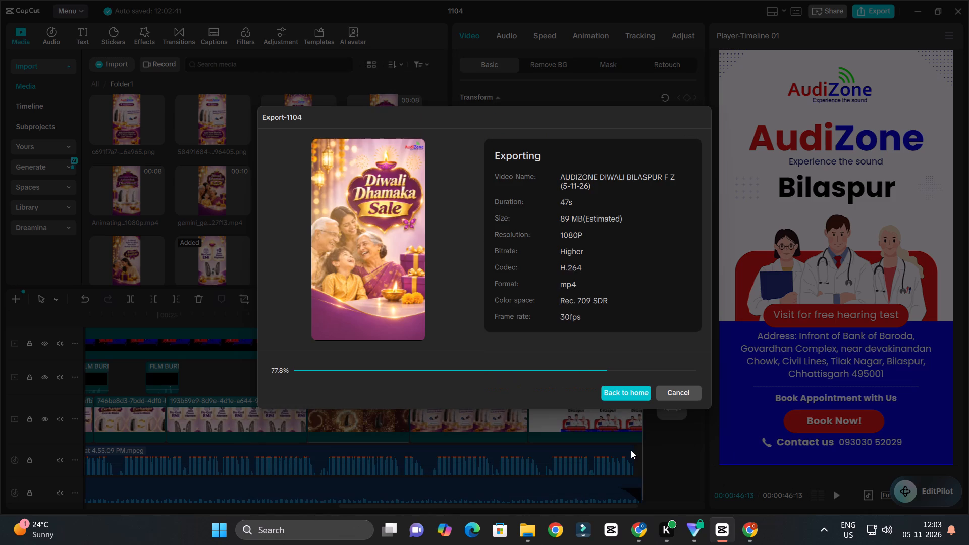